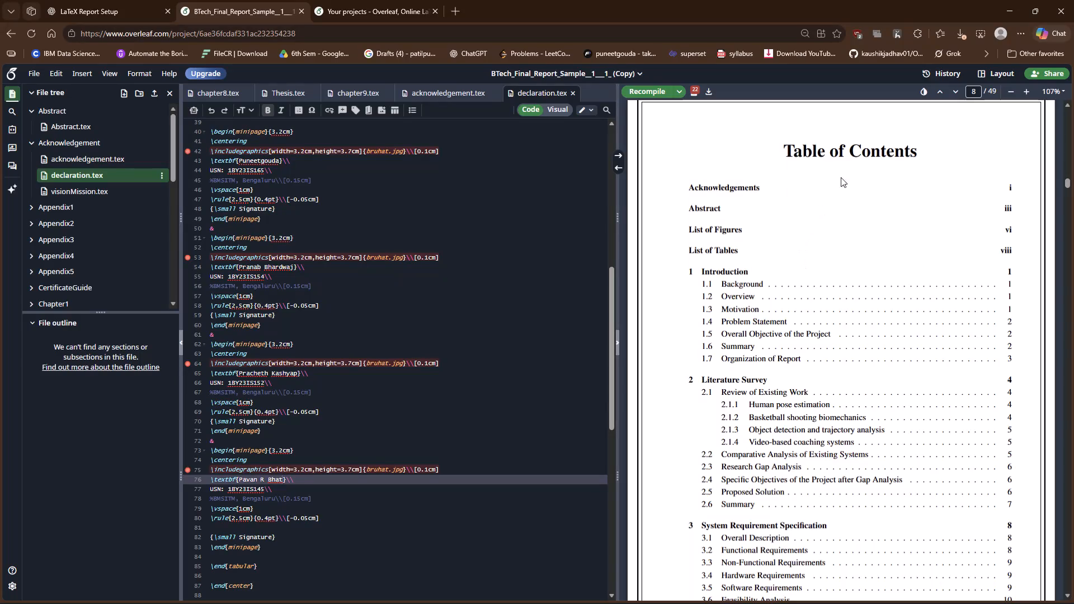
Review the compiled report preview from the Table of Contents through the lists of figures and tables to Chapter 1's Background, Overview and Motivation sections.
scroll(883, 361, "down", 12)
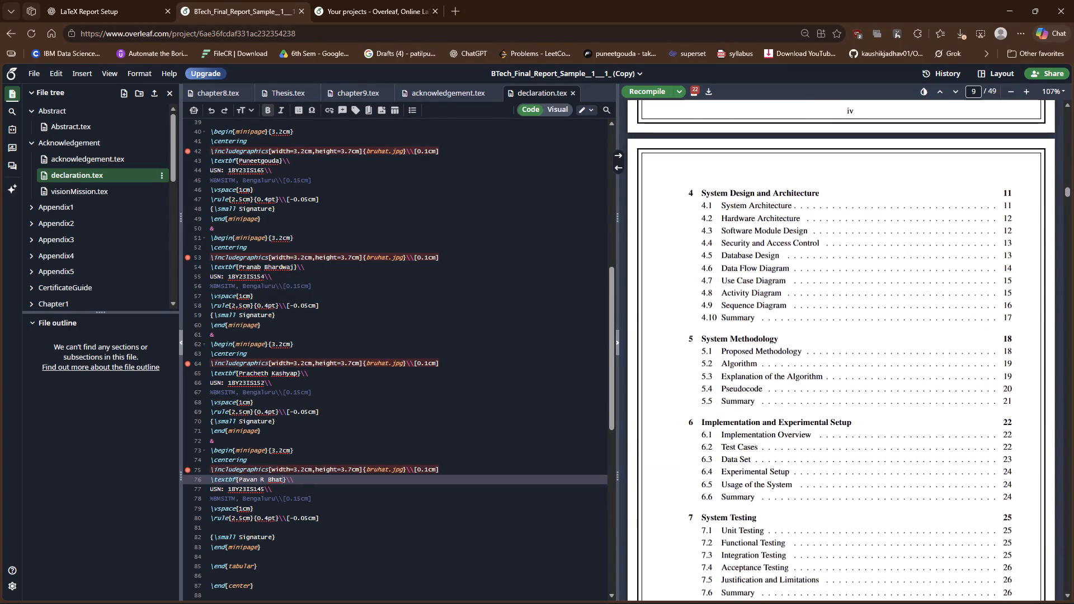
scroll(856, 351, "down", 13)
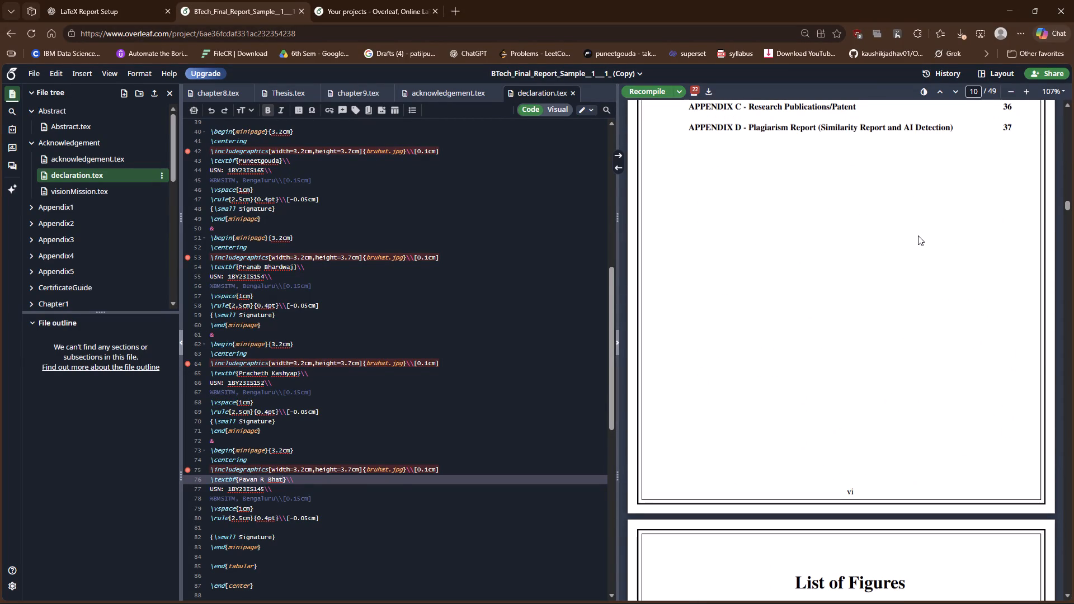
scroll(916, 246, "down", 8)
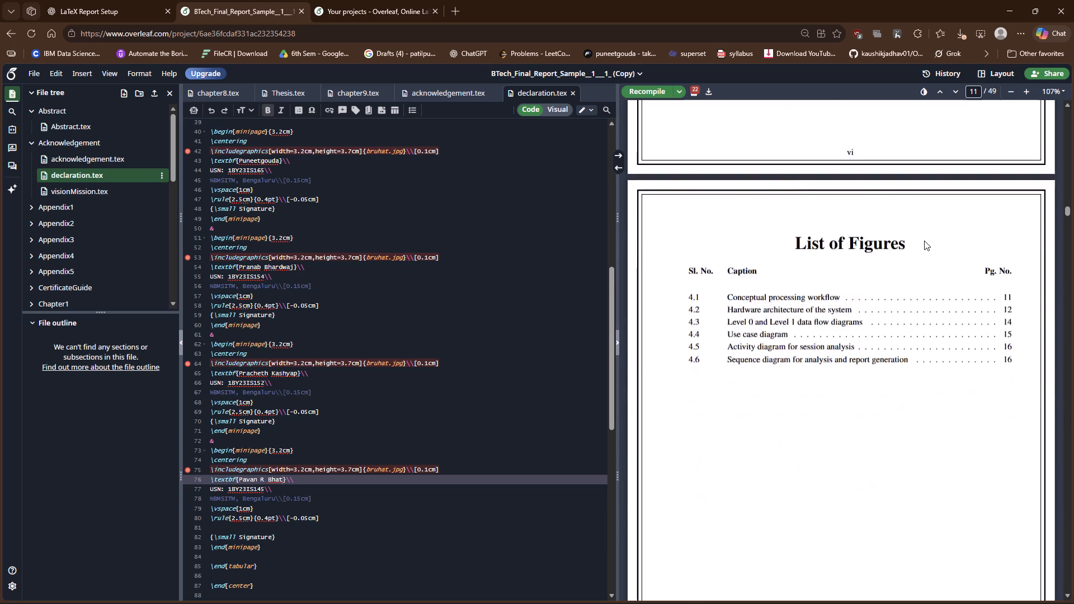
scroll(924, 240, "down", 20)
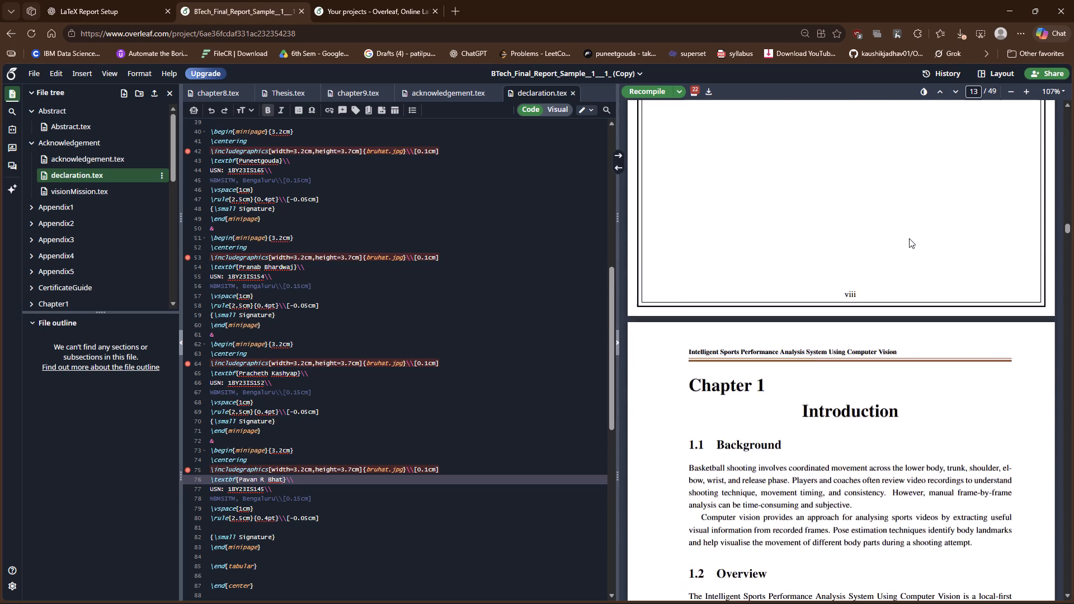
scroll(899, 235, "down", 4)
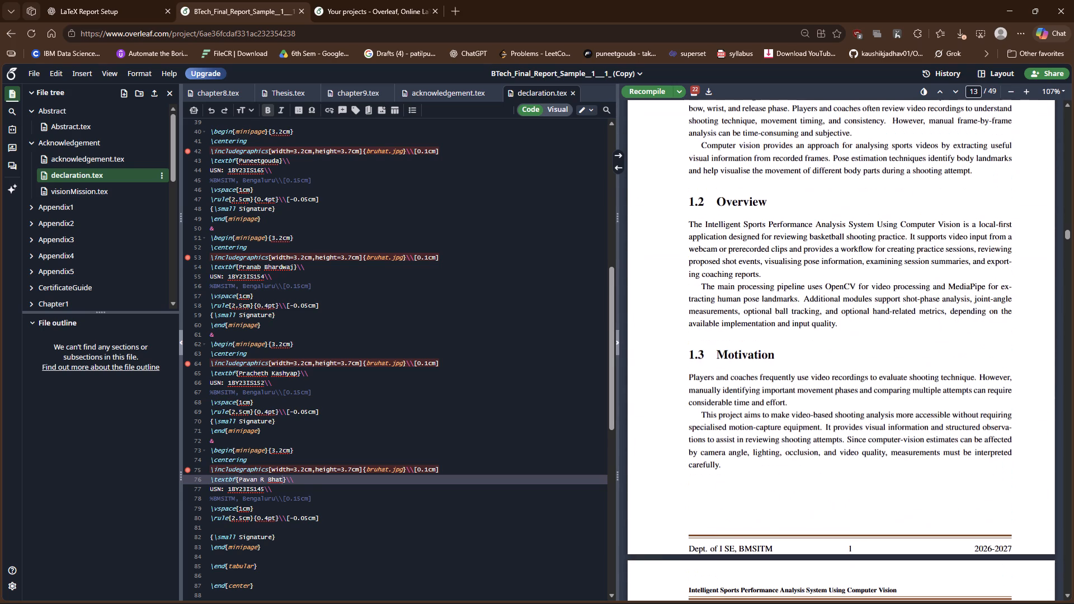
scroll(883, 231, "up", 3)
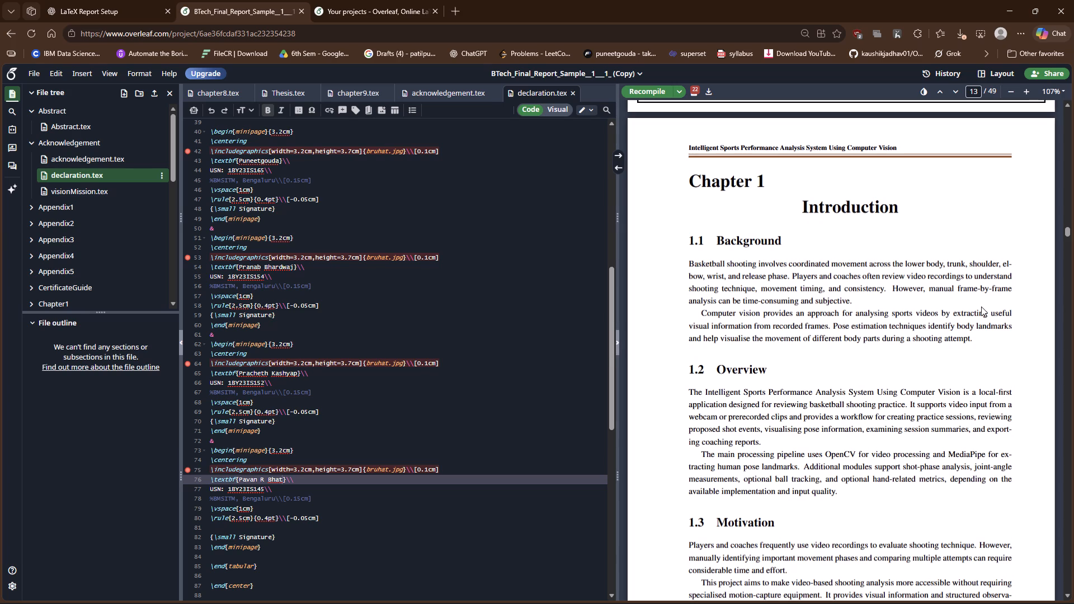
scroll(904, 324, "down", 3)
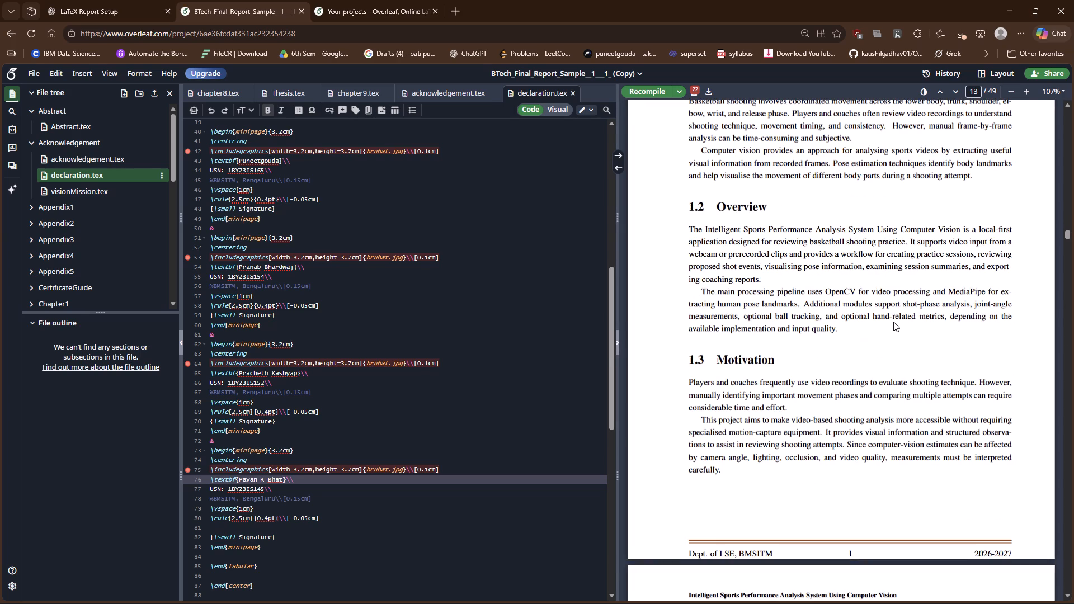
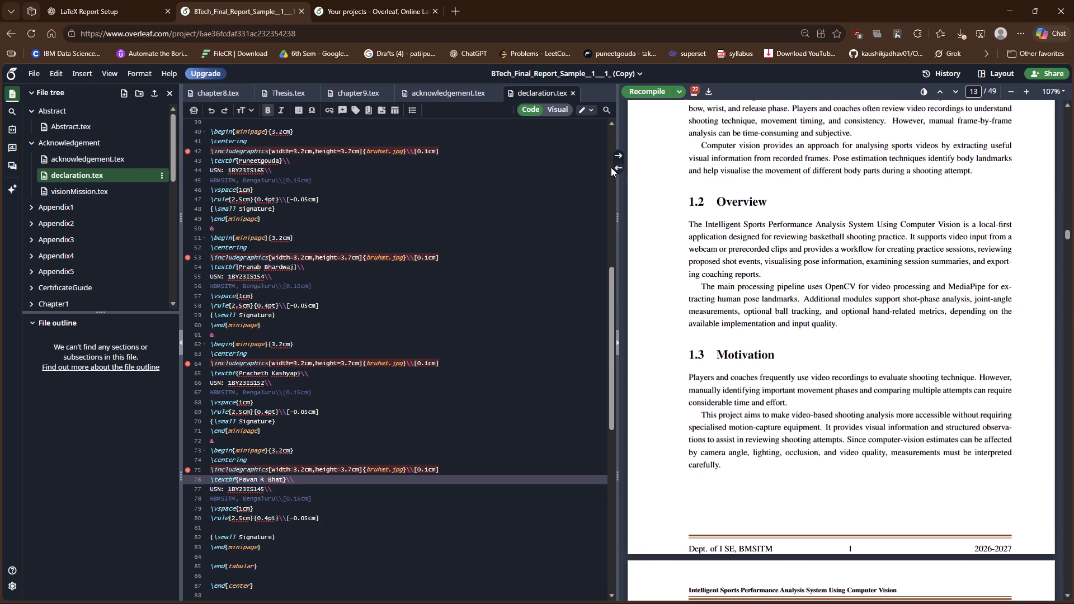
Review the compiled report from Chapter 1's introduction through the literature survey, requirement specification and system design to the start of Chapter 5.
scroll(693, 335, "down", 1)
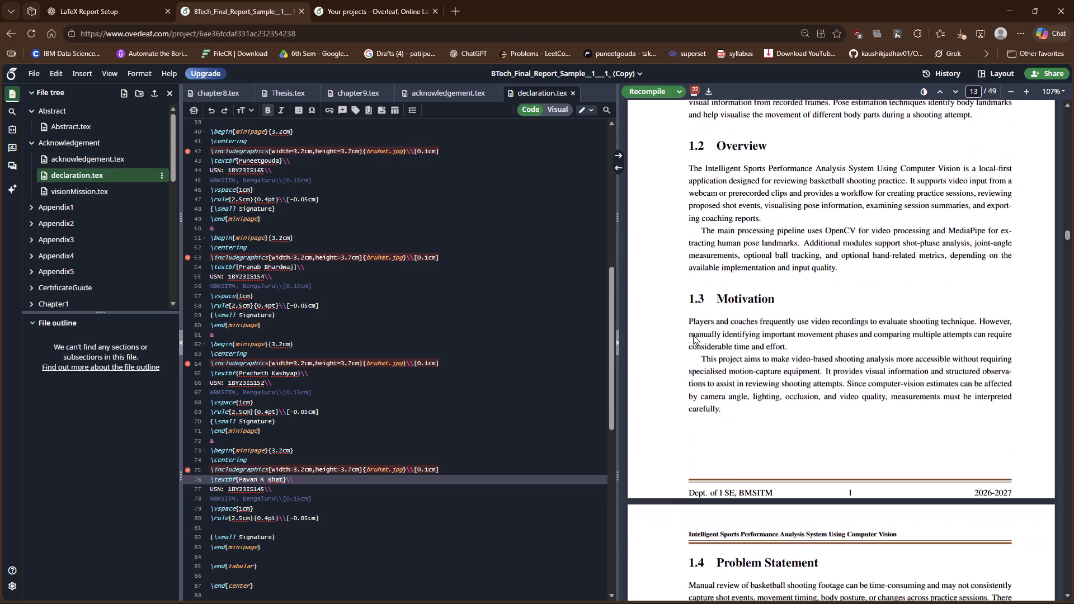
scroll(693, 335, "down", 3)
scroll(698, 338, "up", 15)
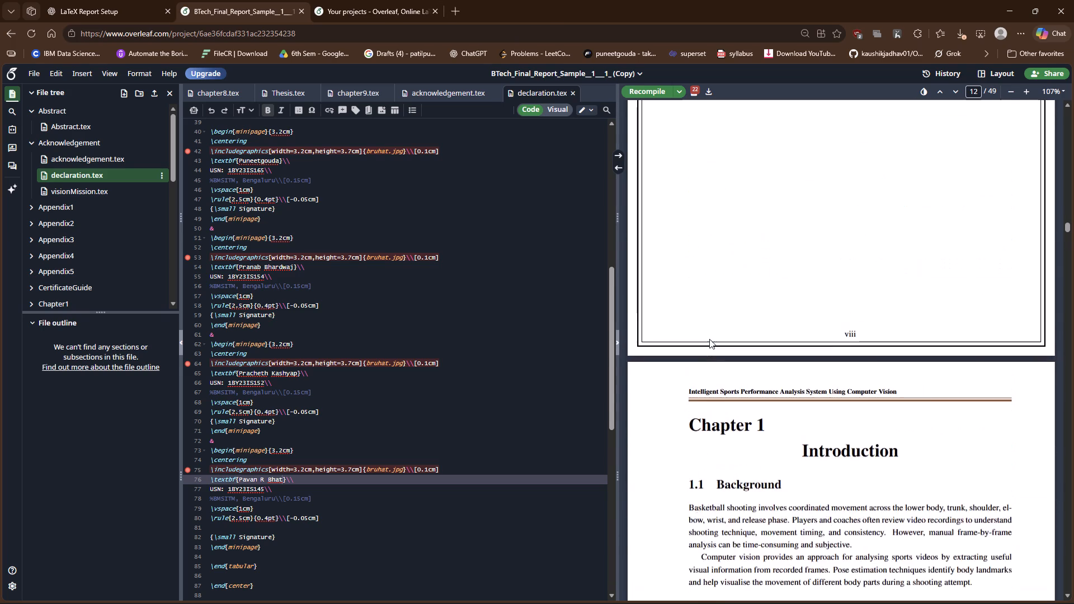
scroll(709, 339, "up", 5)
scroll(713, 339, "down", 13)
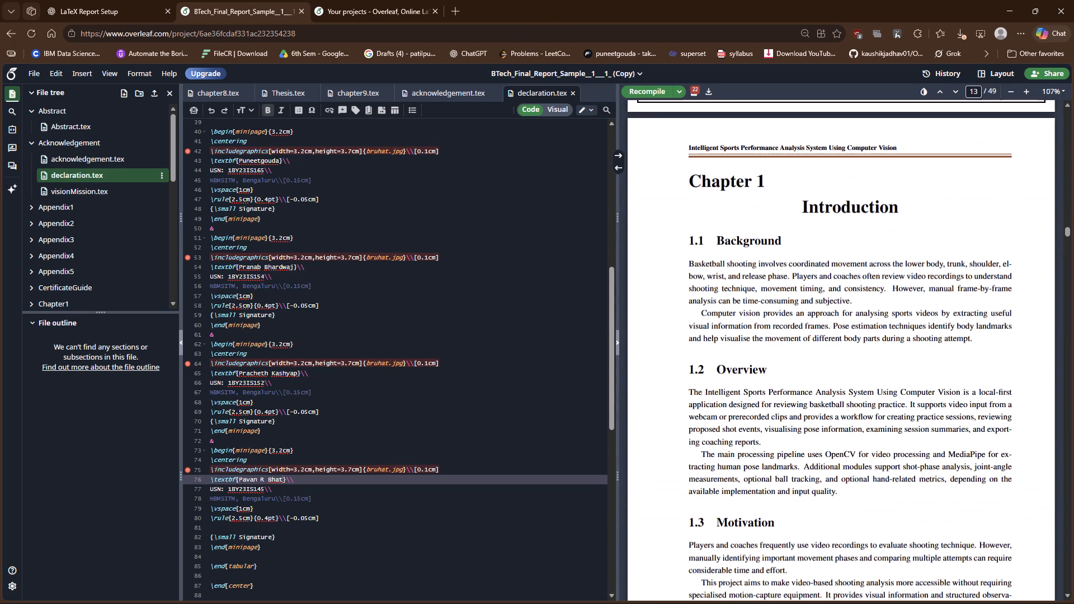
scroll(747, 339, "down", 20)
scroll(747, 339, "down", 9)
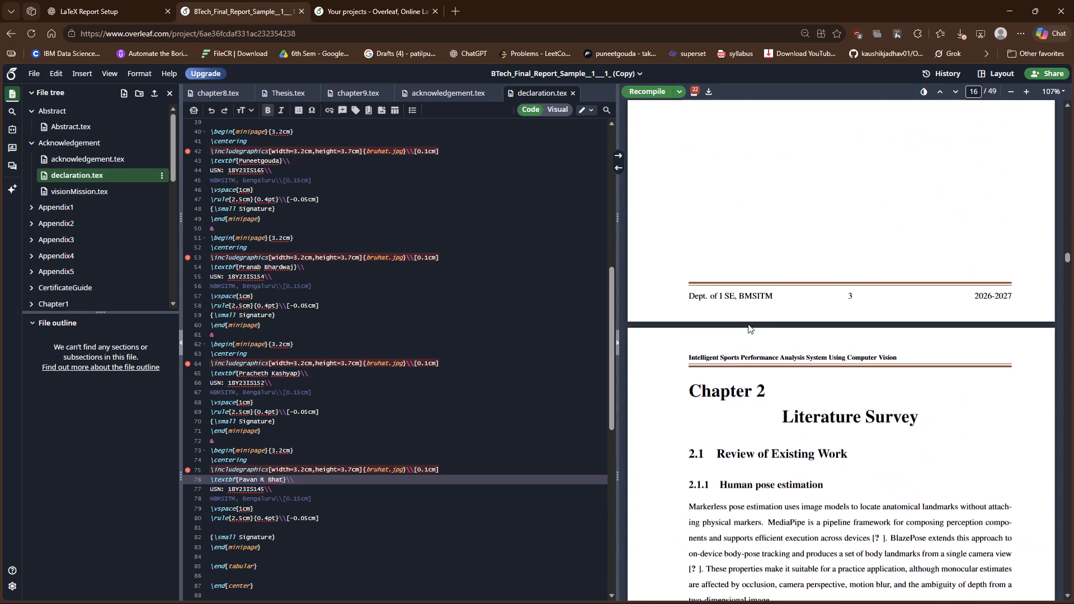
scroll(748, 323, "up", 11)
scroll(759, 335, "down", 16)
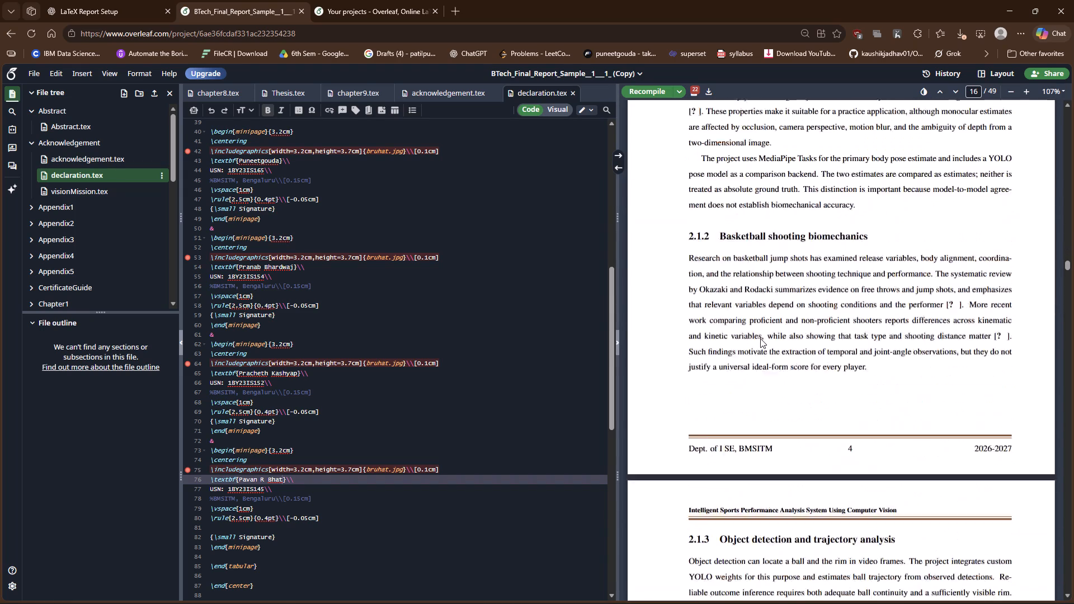
scroll(760, 338, "down", 20)
scroll(760, 338, "down", 18)
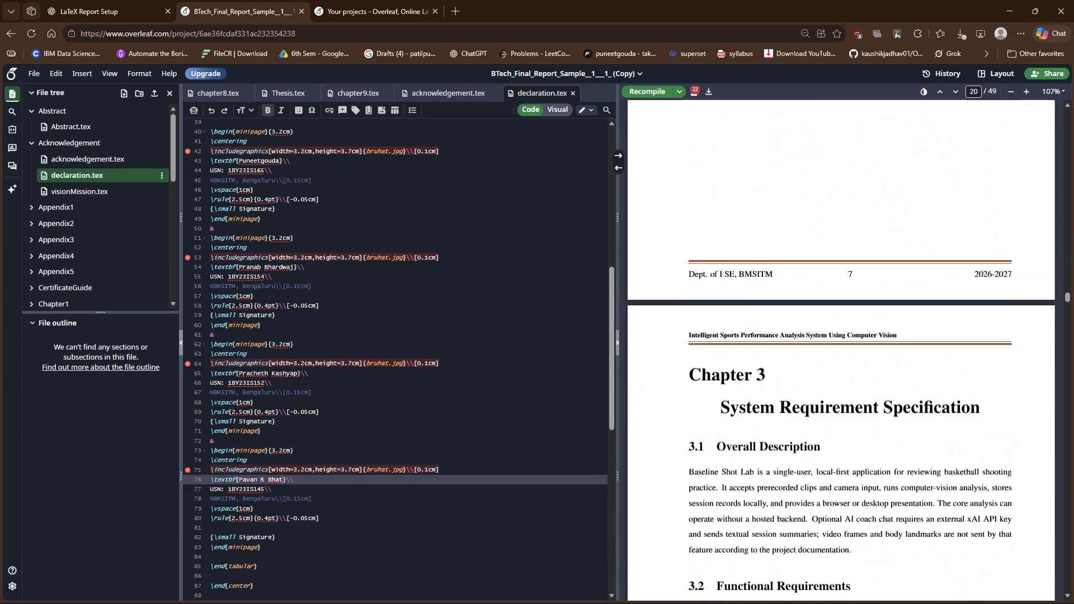
scroll(767, 336, "down", 20)
scroll(767, 336, "down", 18)
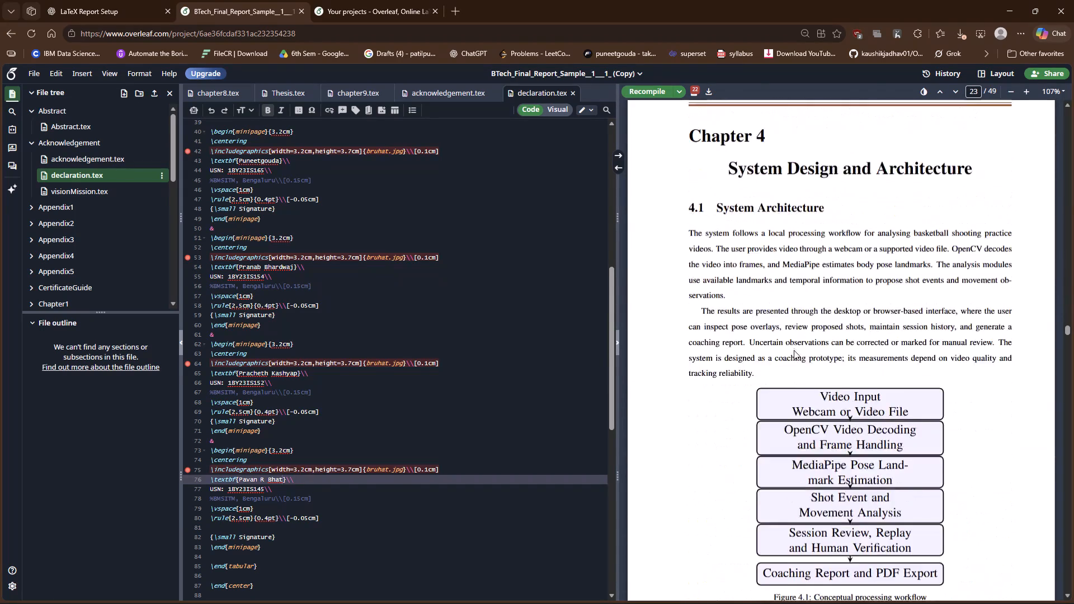
scroll(794, 350, "down", 20)
scroll(794, 350, "down", 18)
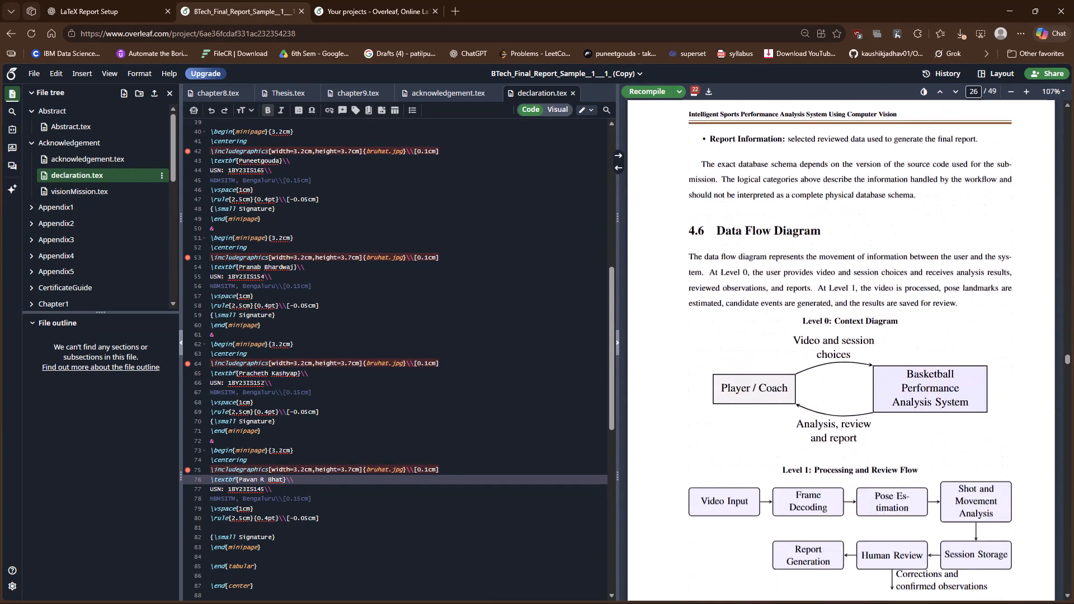
scroll(790, 348, "down", 7)
scroll(788, 342, "down", 20)
scroll(788, 342, "down", 13)
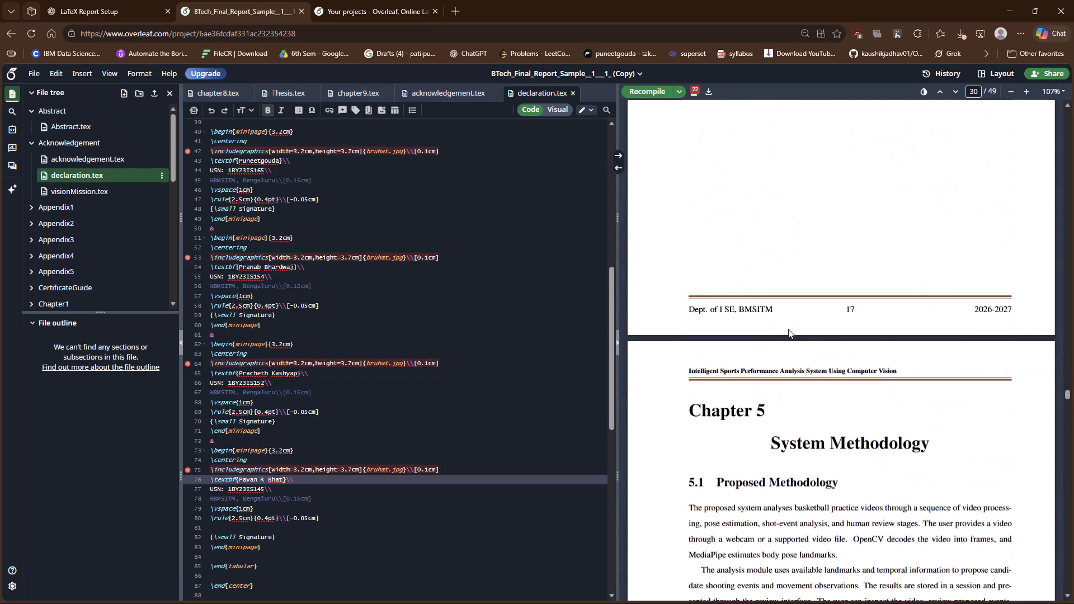
Review the compiled report from Chapter 5's System Methodology through Results and Discussions to Chapter 9's Final Summary.
scroll(788, 329, "down", 20)
scroll(788, 329, "down", 11)
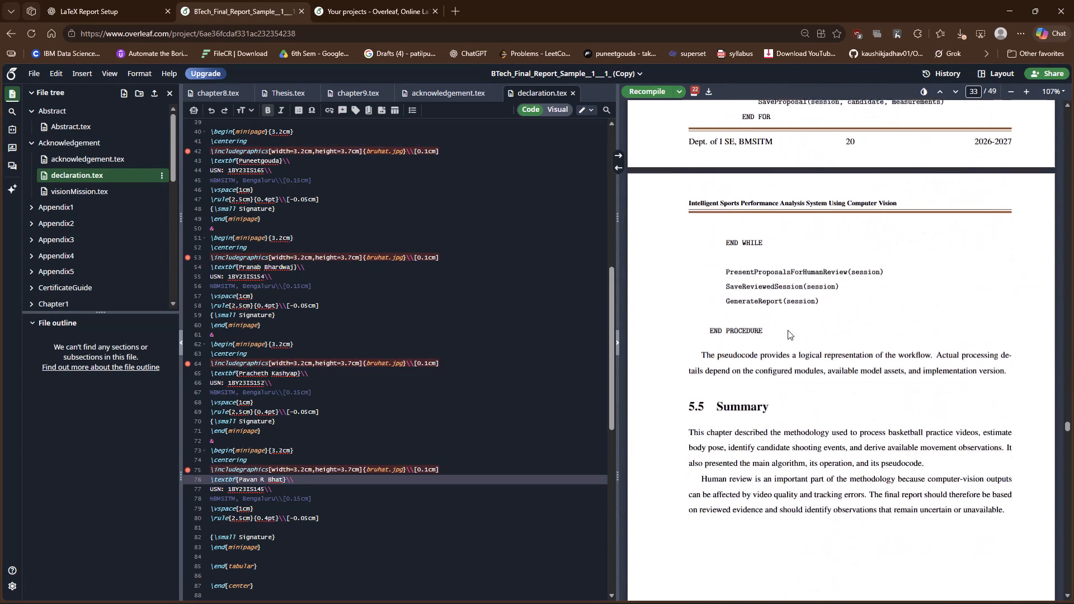
scroll(788, 330, "down", 20)
scroll(788, 330, "down", 10)
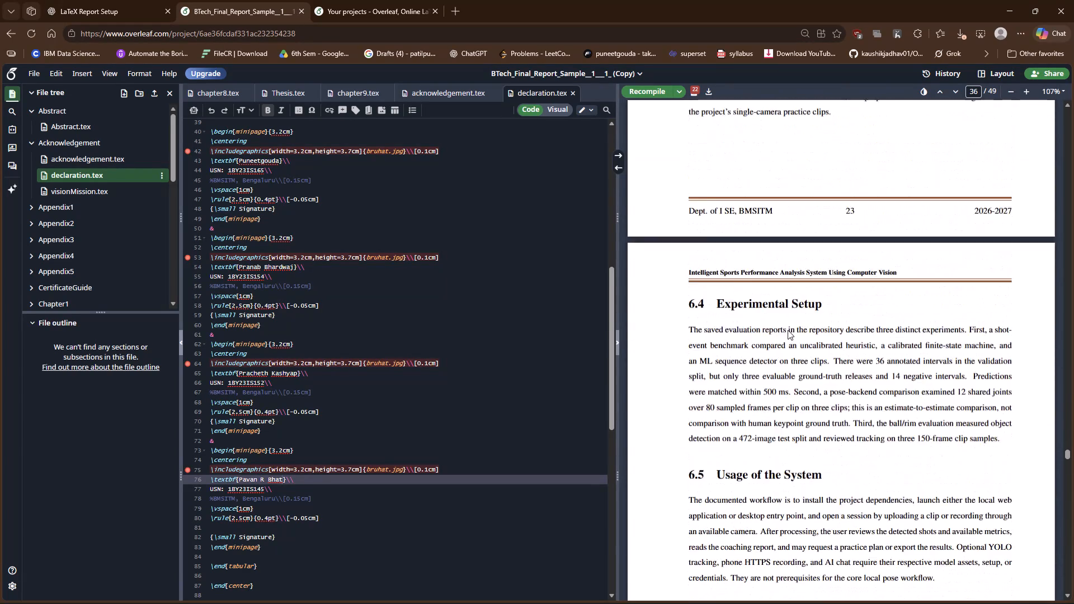
scroll(788, 330, "down", 20)
scroll(788, 330, "down", 12)
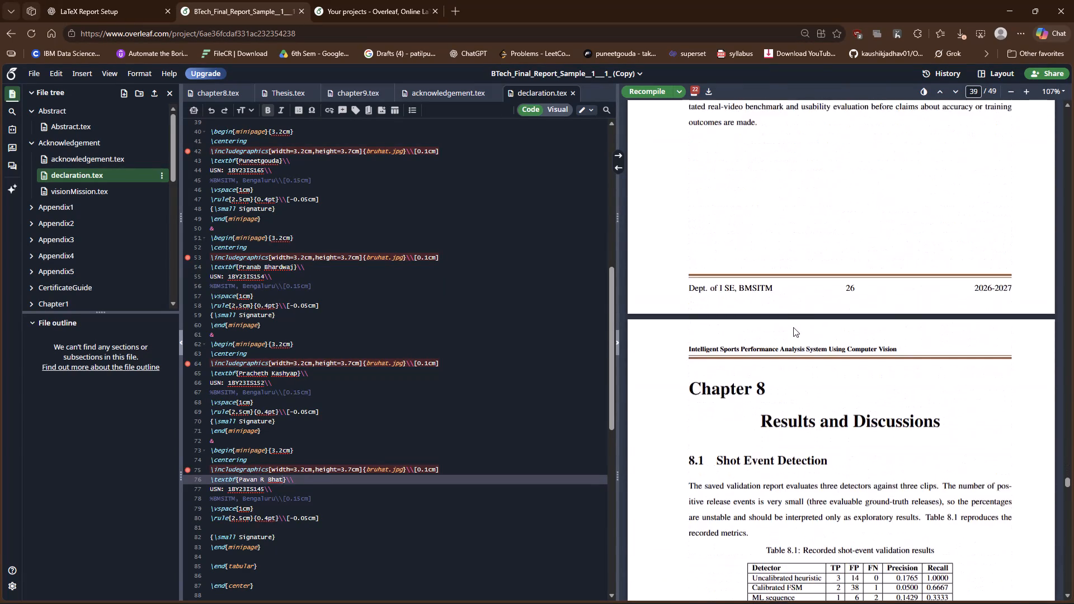
scroll(793, 327, "down", 9)
scroll(805, 317, "down", 13)
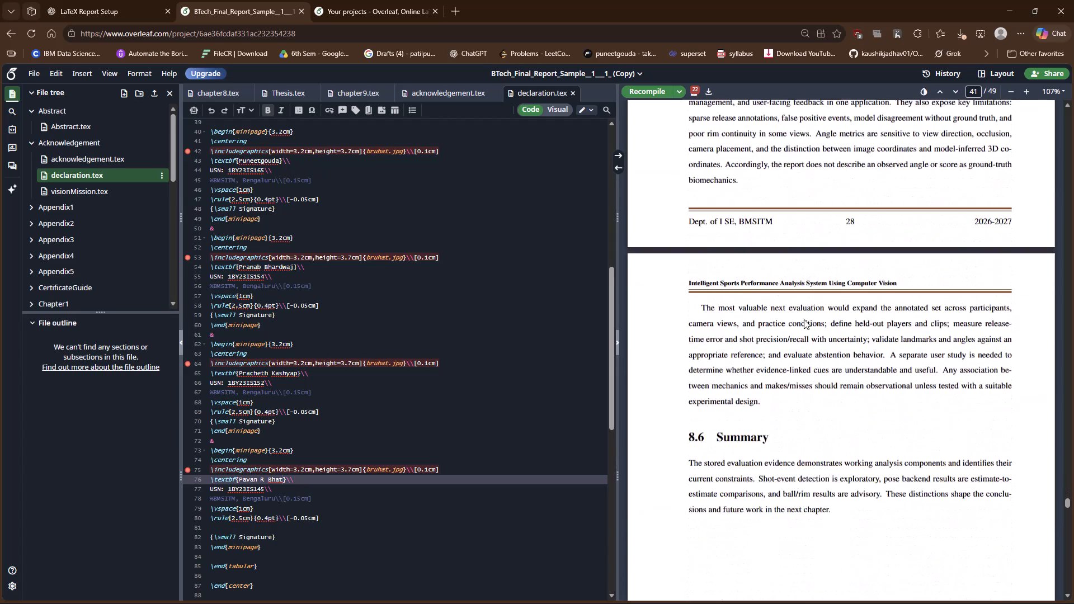
scroll(804, 319, "down", 11)
scroll(796, 327, "down", 15)
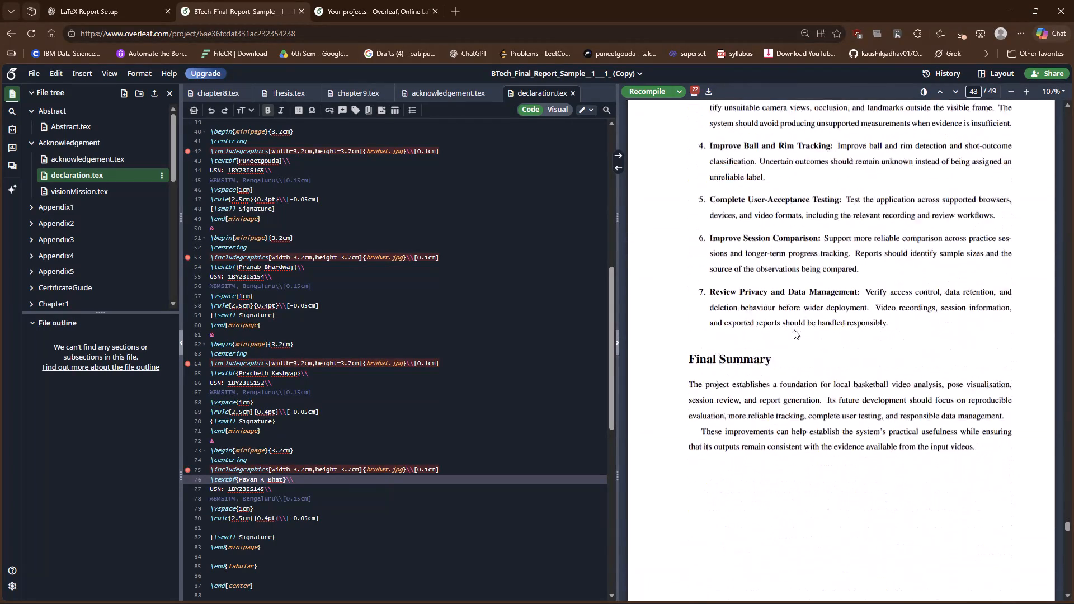
Look through the report's closing pages, from the Bibliography to Appendix E's Plagiarism Report page.
scroll(794, 329, "down", 20)
scroll(794, 329, "down", 5)
scroll(794, 329, "down", 20)
scroll(794, 329, "down", 9)
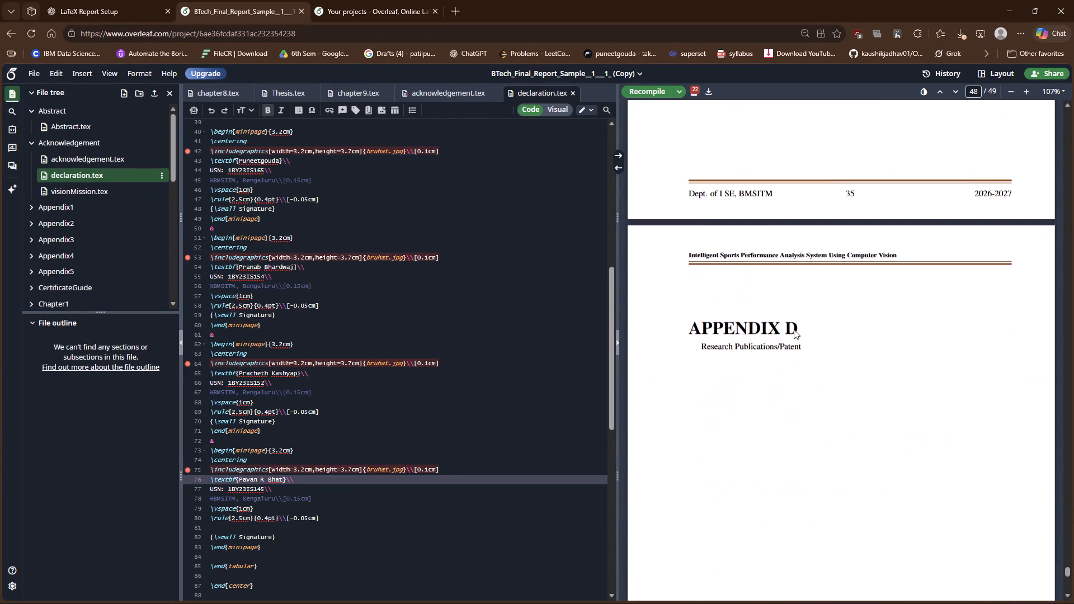
scroll(794, 329, "down", 19)
scroll(794, 329, "down", 10)
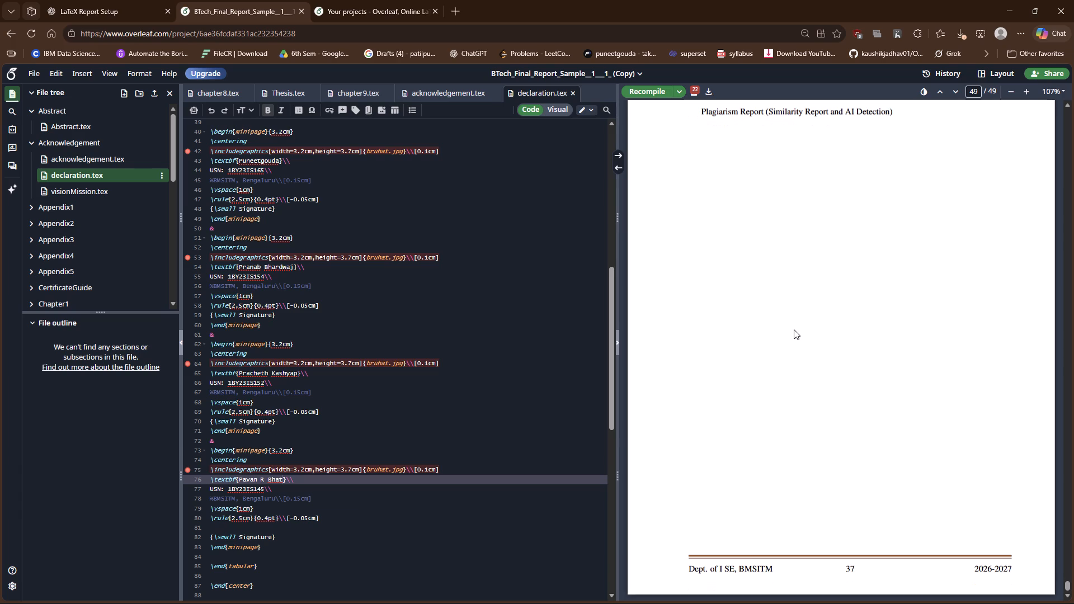
scroll(794, 329, "down", 20)
scroll(794, 329, "down", 5)
Go back through the appendices and Bibliography to examine Chapter 9, Conclusion and Future Enhancement, from its opening page.
scroll(795, 392, "up", 20)
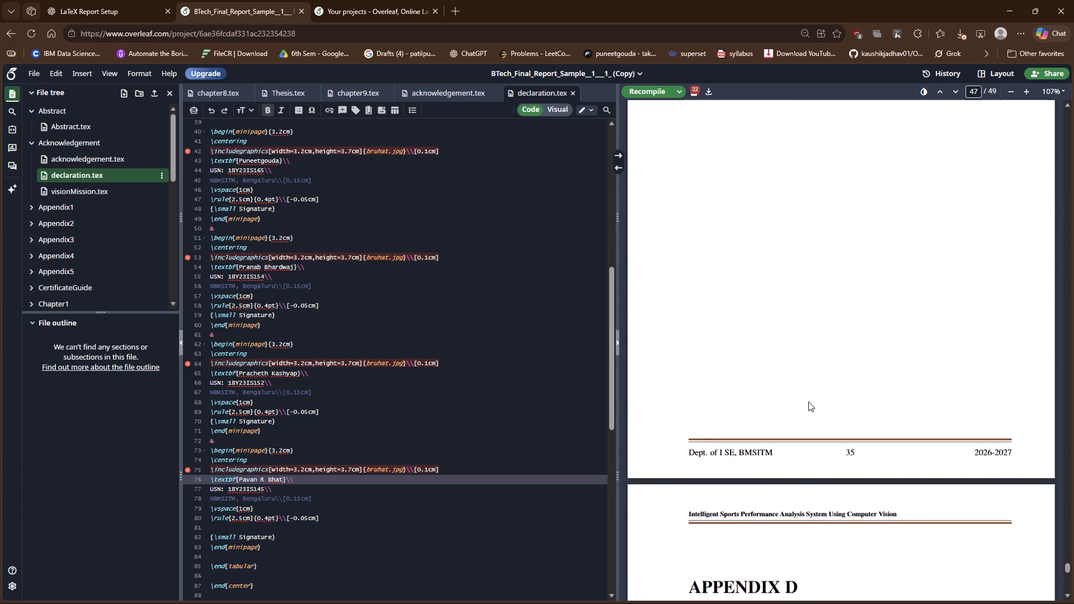
scroll(808, 402, "up", 20)
scroll(808, 394, "up", 7)
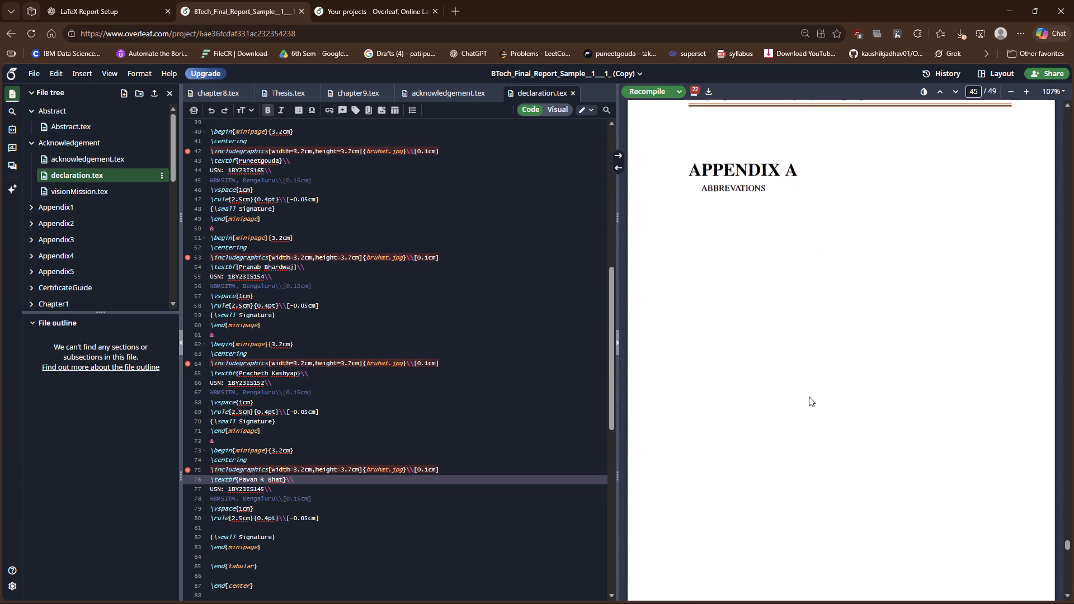
scroll(809, 397, "up", 17)
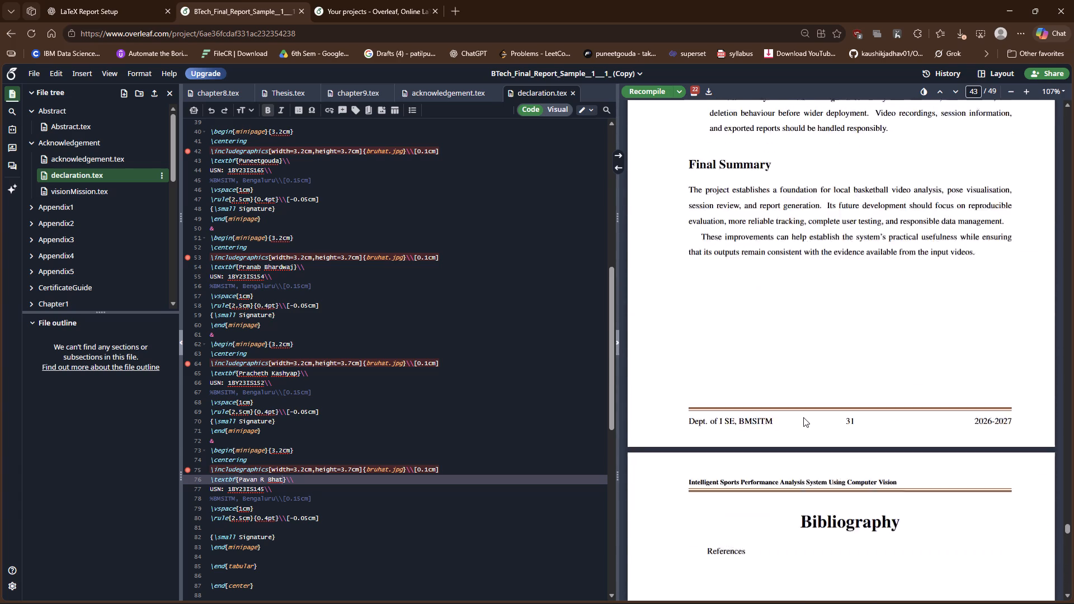
scroll(803, 417, "up", 11)
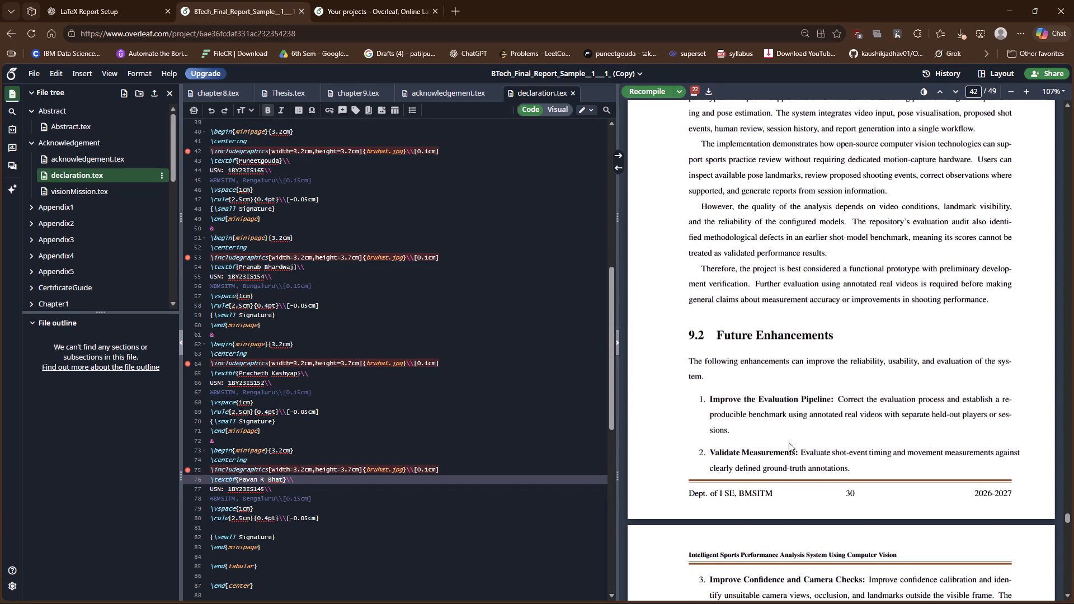
scroll(818, 407, "up", 4)
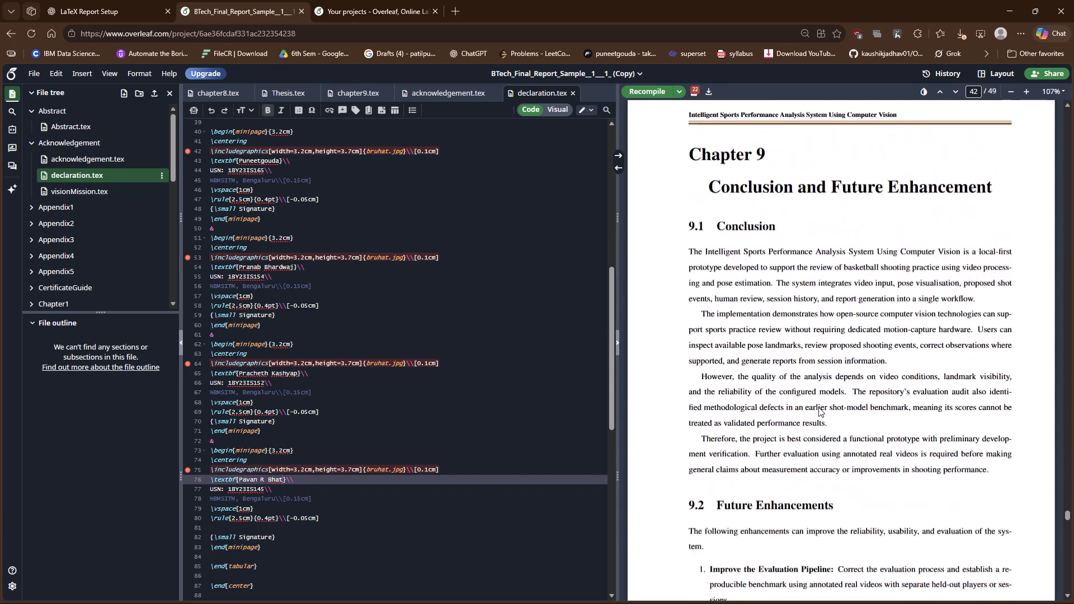
scroll(893, 403, "up", 5)
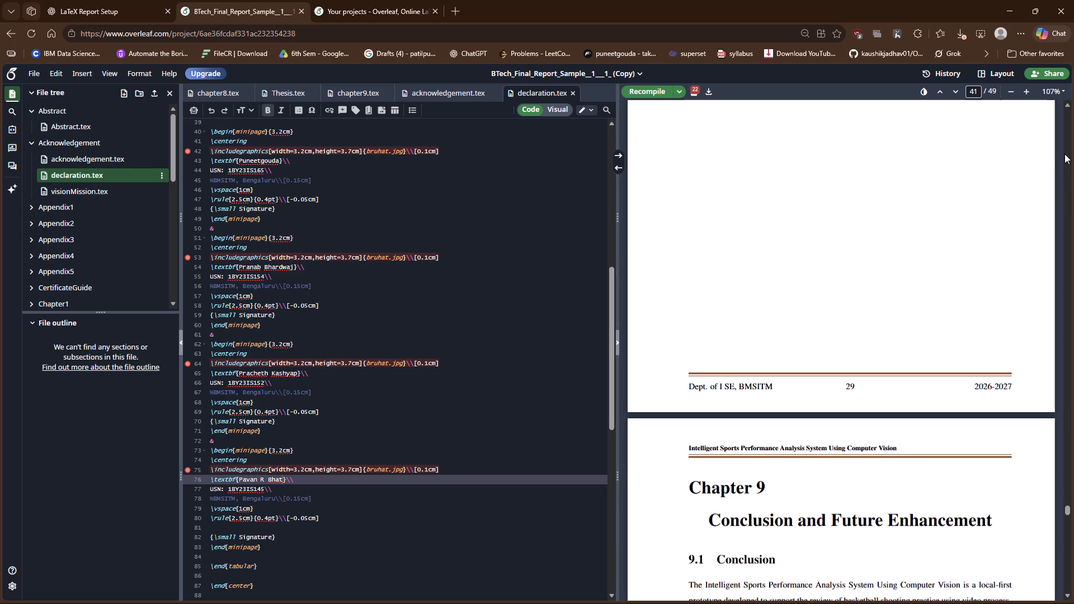
scroll(875, 249, "up", 7)
scroll(870, 248, "down", 13)
scroll(869, 238, "up", 10)
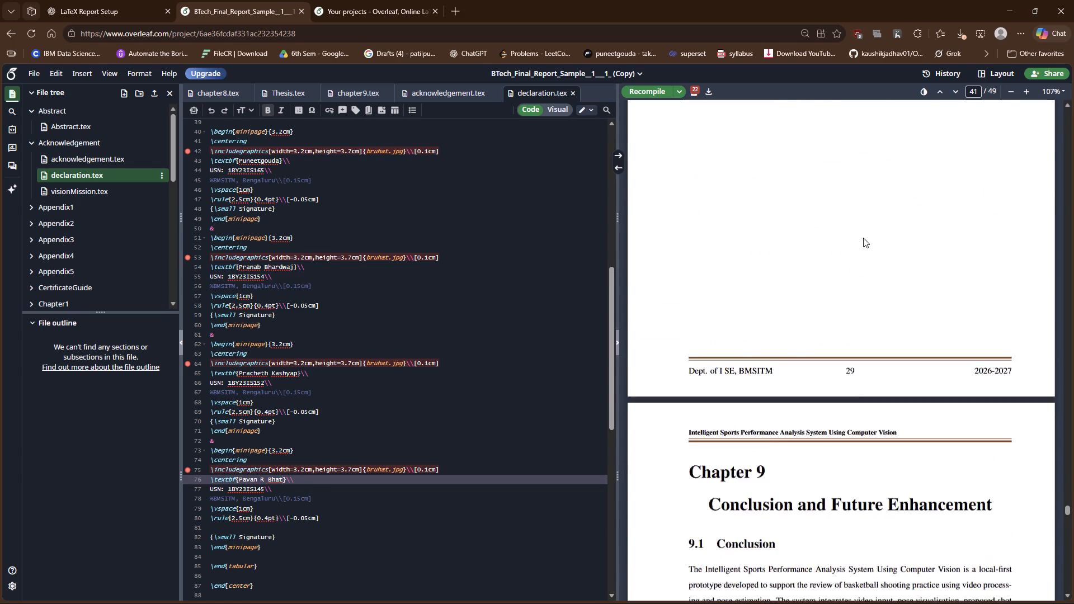
Reread the report from Chapter 9's conclusion and future enhancements through the Bibliography and the appendix pages.
scroll(863, 238, "down", 13)
scroll(856, 219, "down", 9)
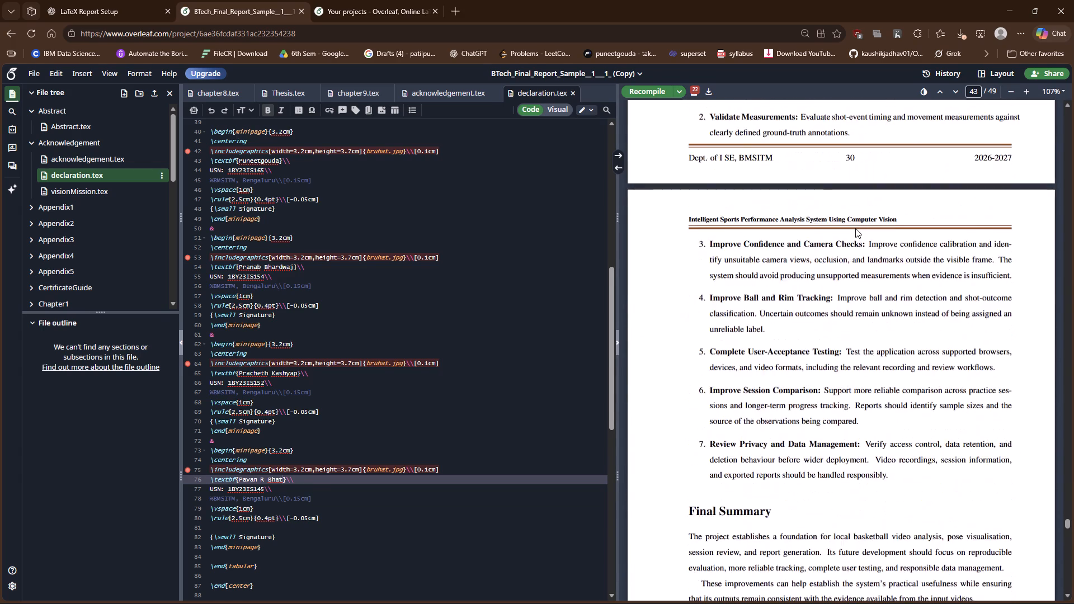
scroll(855, 228, "down", 20)
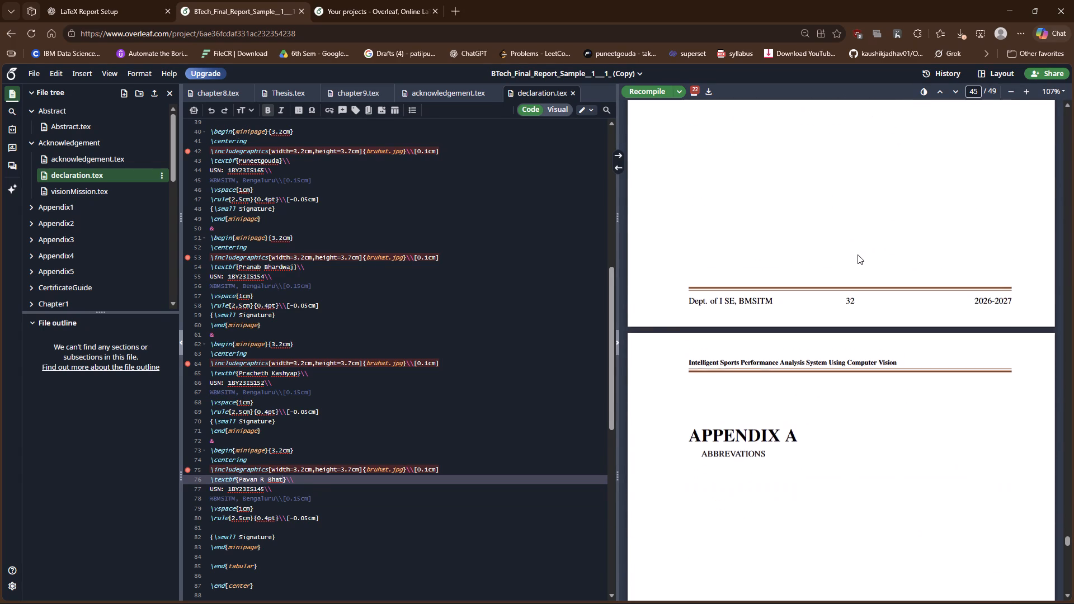
scroll(858, 254, "down", 20)
scroll(859, 254, "down", 7)
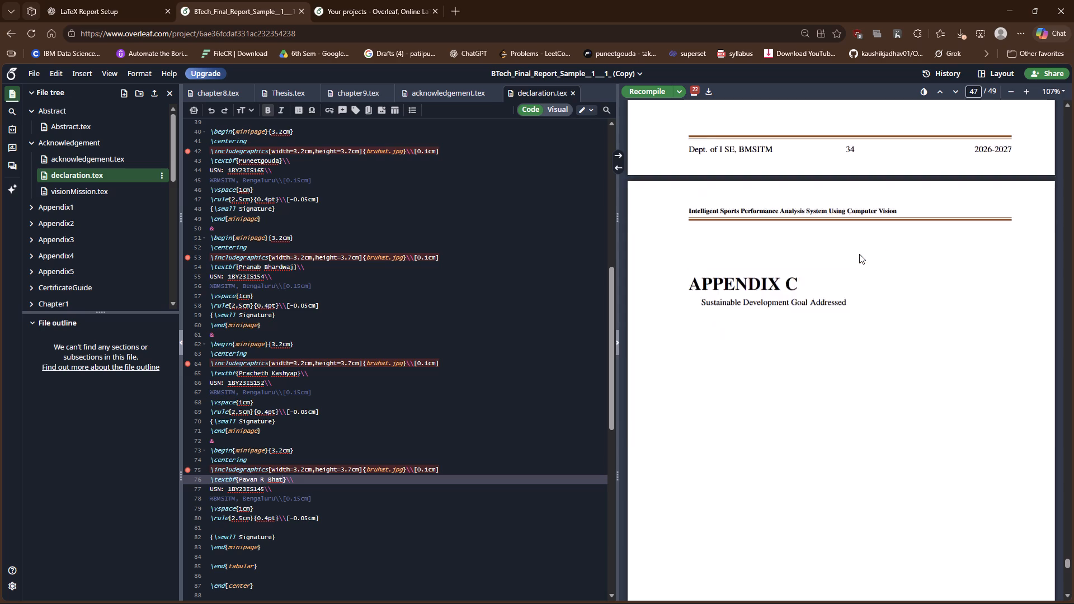
scroll(859, 254, "down", 16)
Recheck the Appendix A to Appendix E pages at the end of the compiled report for their content.
scroll(859, 254, "up", 7)
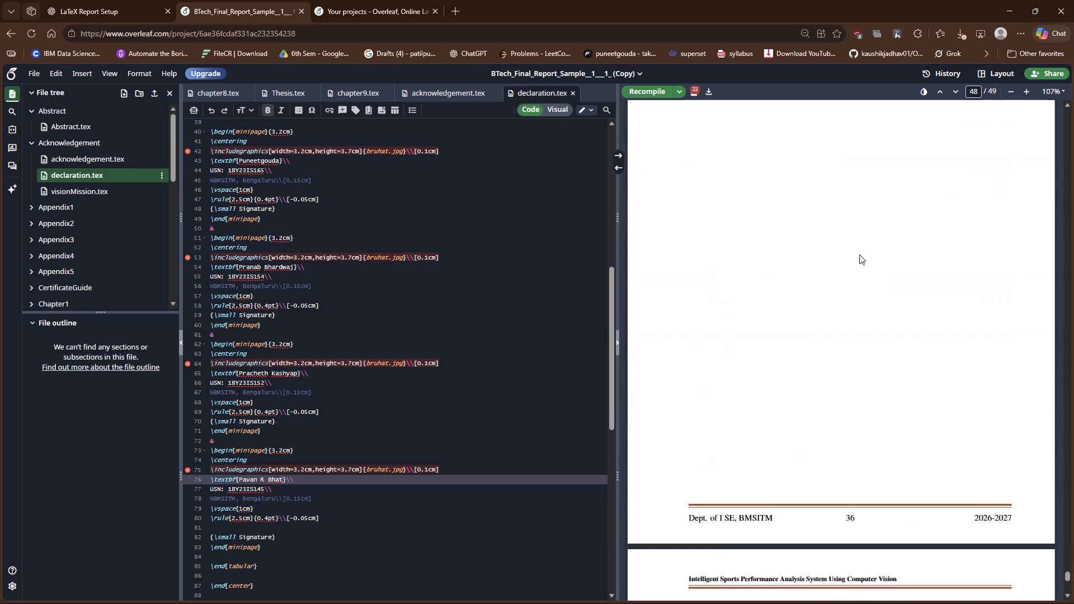
scroll(859, 254, "up", 20)
scroll(859, 254, "up", 17)
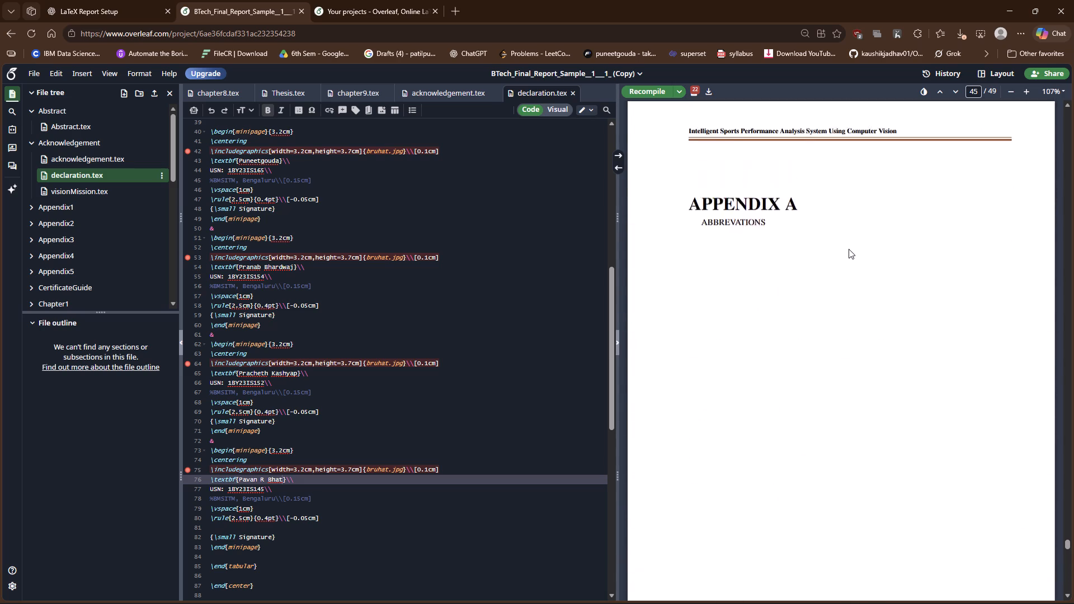
scroll(849, 249, "up", 7)
scroll(849, 249, "down", 20)
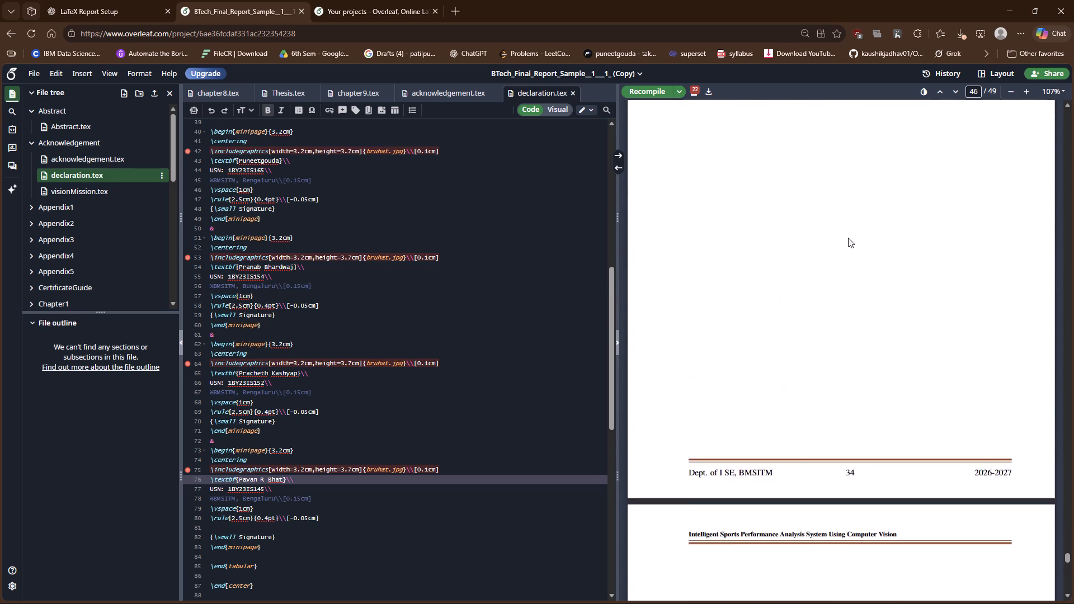
scroll(848, 238, "down", 20)
scroll(848, 238, "down", 20)
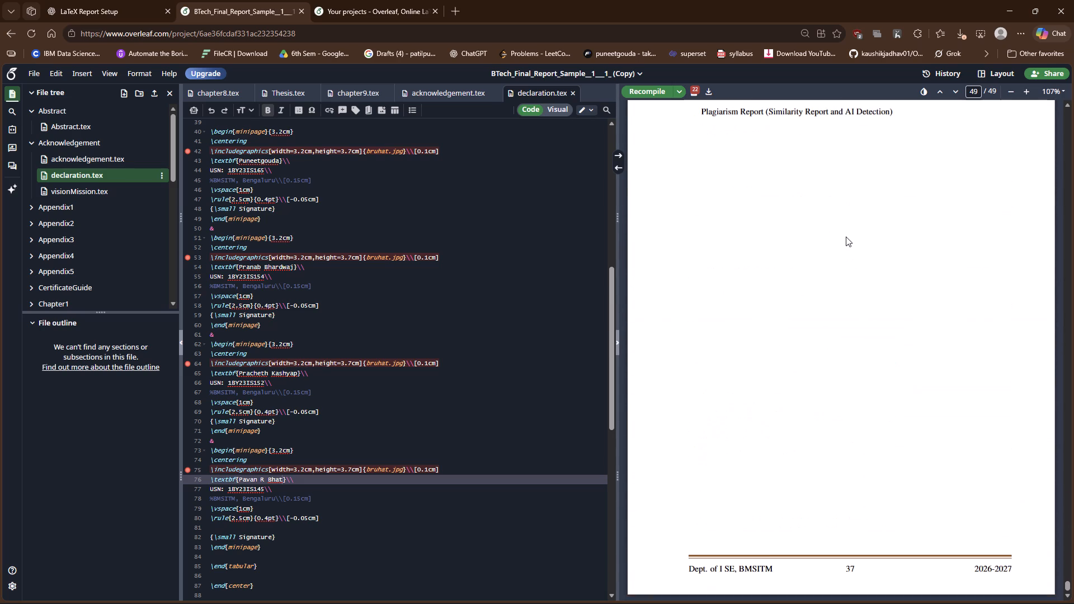
scroll(846, 237, "down", 7)
scroll(846, 237, "up", 11)
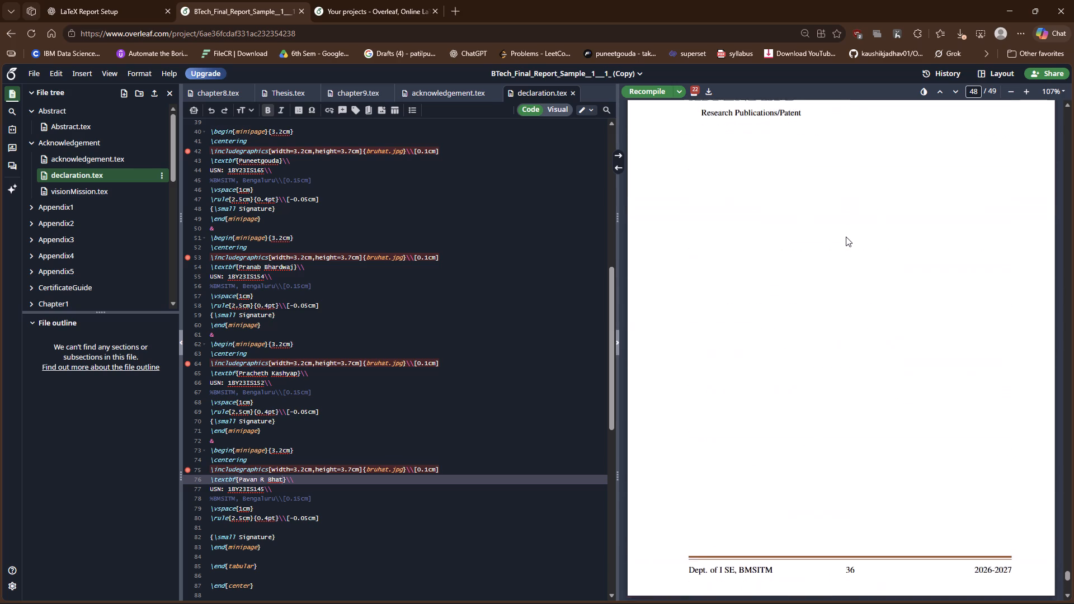
scroll(846, 237, "down", 7)
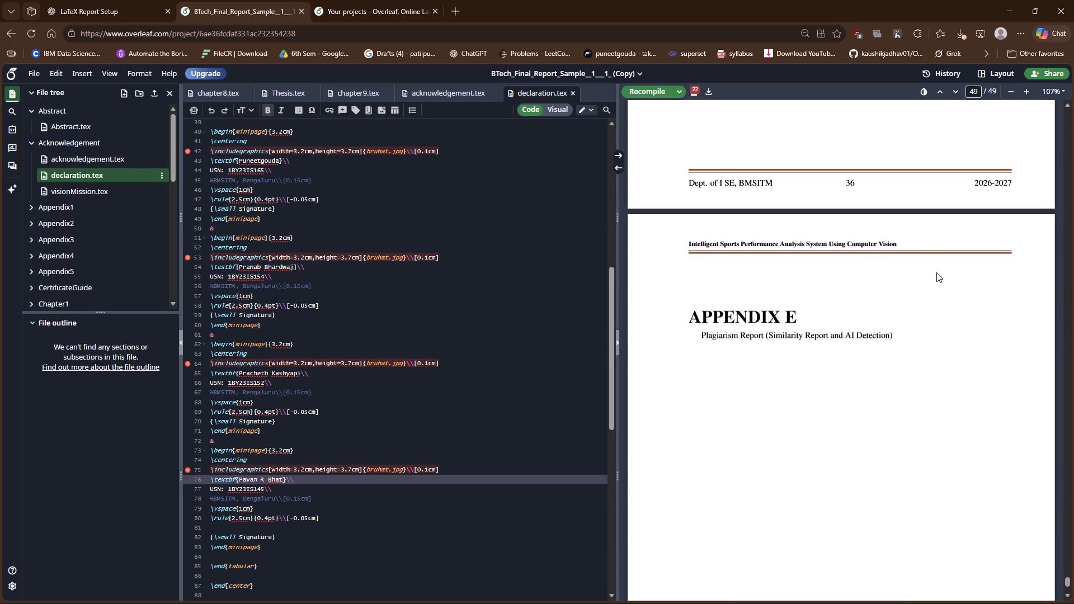
scroll(936, 272, "up", 11)
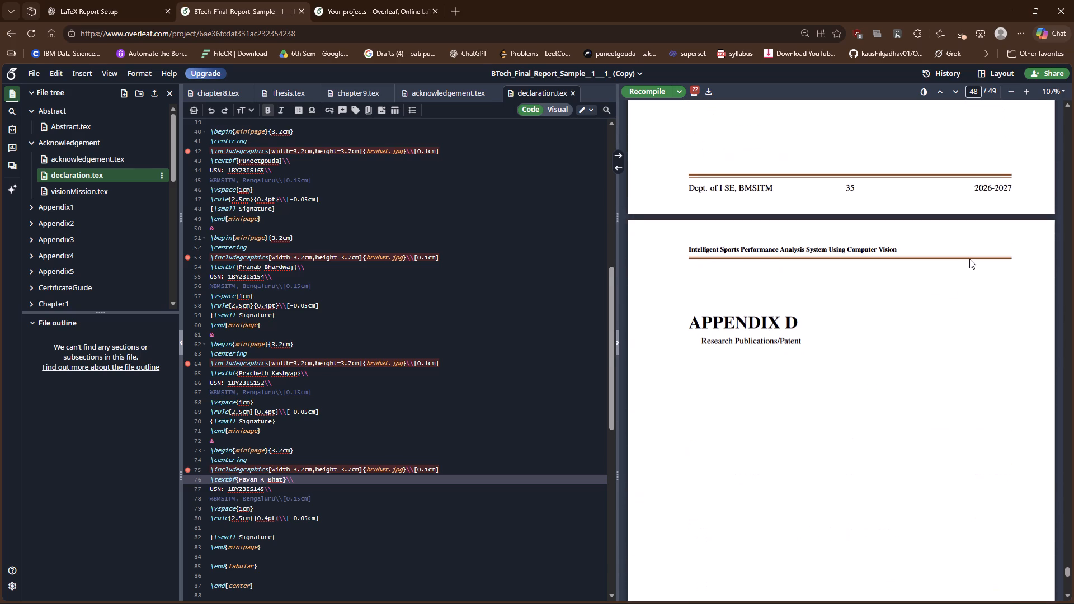
Recheck the Appendix C, Appendix D and Appendix E pages at the end of the compiled report.
scroll(991, 233, "up", 2)
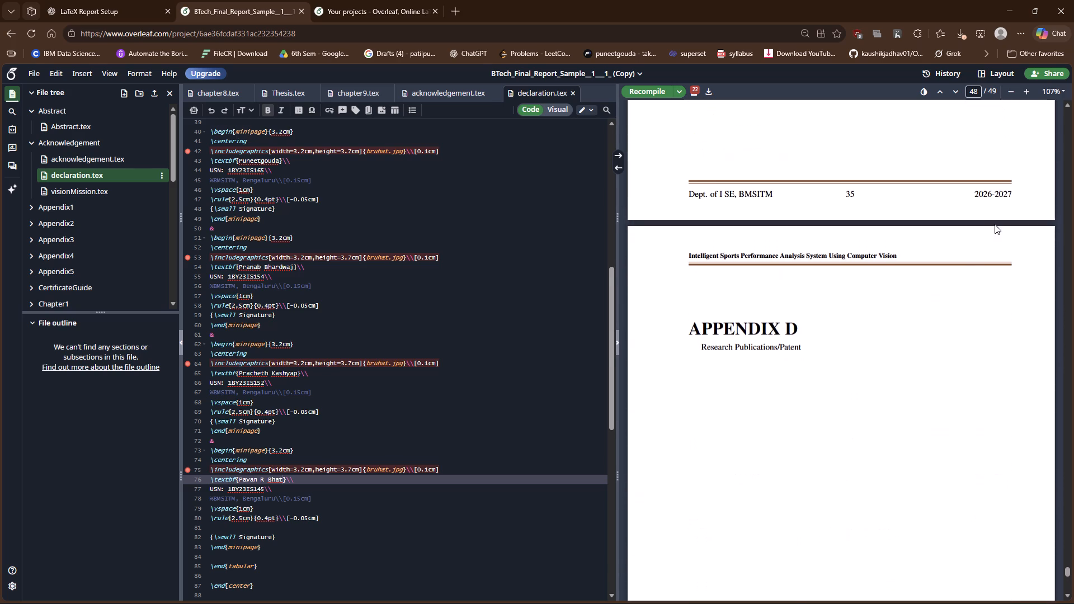
scroll(995, 224, "up", 3)
scroll(968, 271, "down", 5)
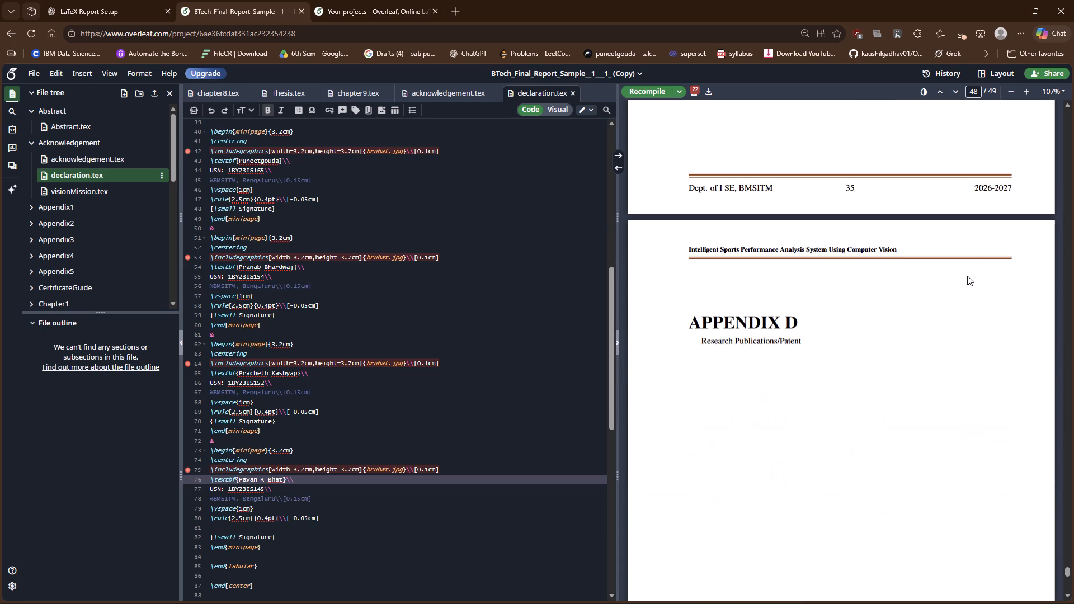
scroll(967, 276, "up", 16)
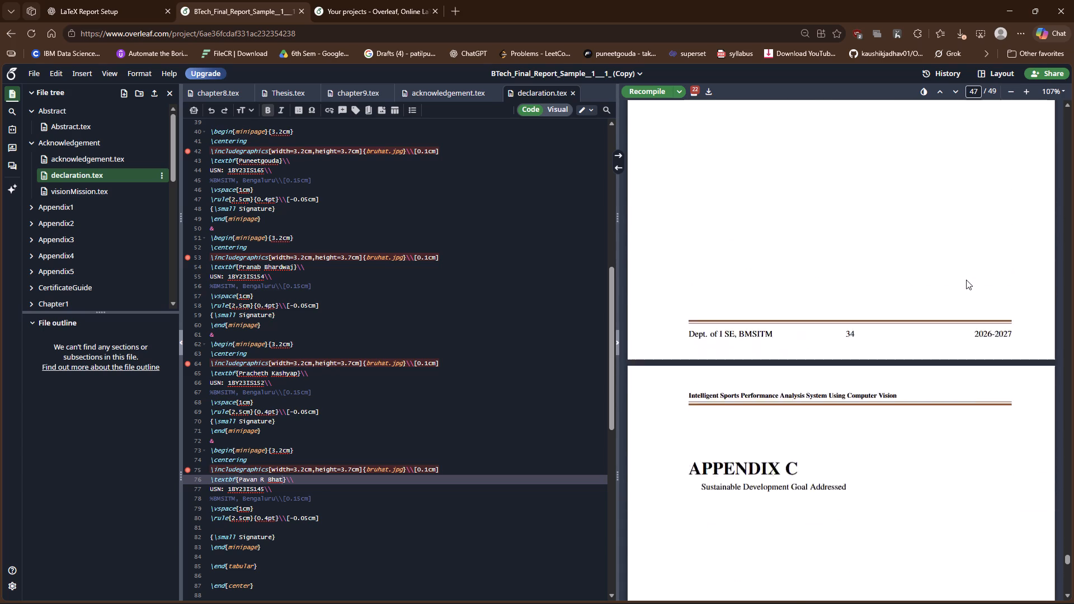
scroll(972, 262, "down", 20)
scroll(972, 262, "down", 8)
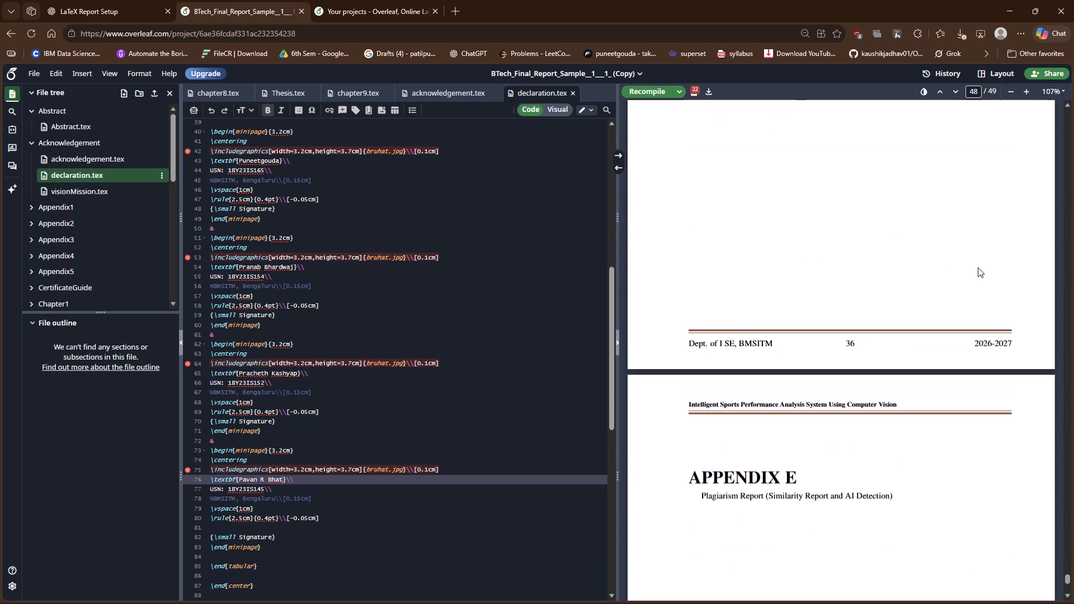
scroll(978, 267, "down", 14)
scroll(979, 262, "up", 1)
scroll(979, 262, "down", 2)
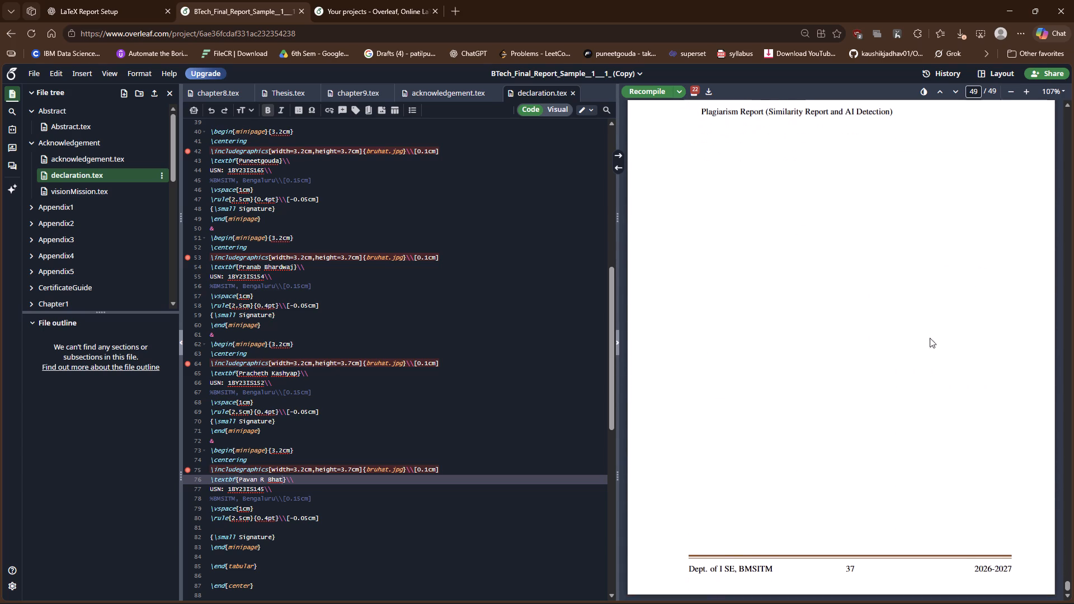
Jump from the footer of the compiled Appendix E page to its source and open Thesis.tex.
double_click(734, 570)
double_click(751, 569)
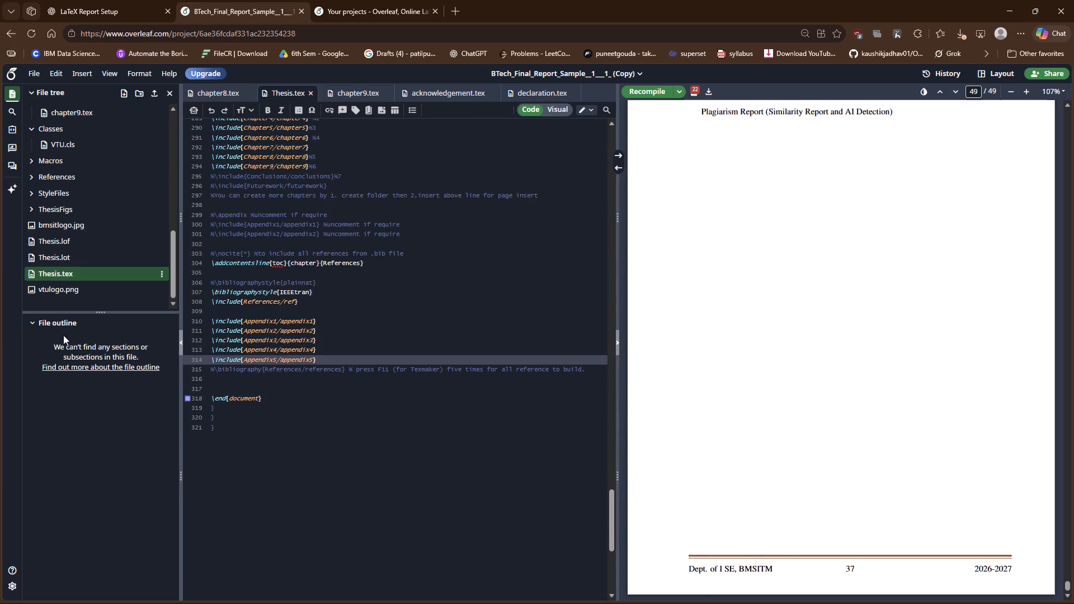
scroll(98, 277, "down", 6)
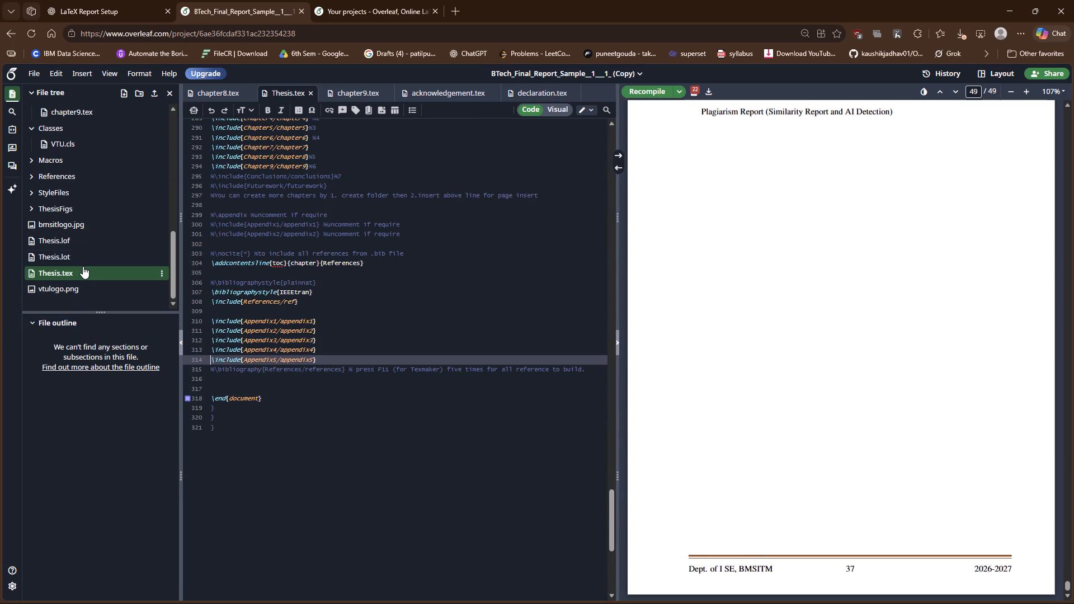
left_click(82, 268)
In the title page's \dept block of Thesis.tex, replace COMPUTER with INFORMATION in the department name.
scroll(321, 280, "down", 4)
scroll(321, 280, "up", 5)
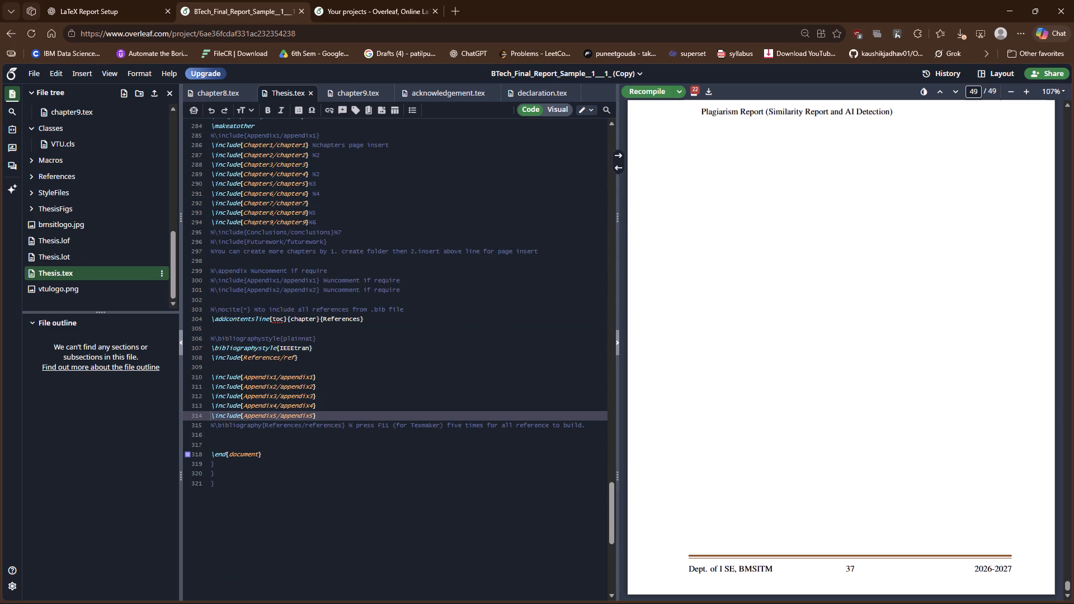
scroll(378, 385, "up", 4)
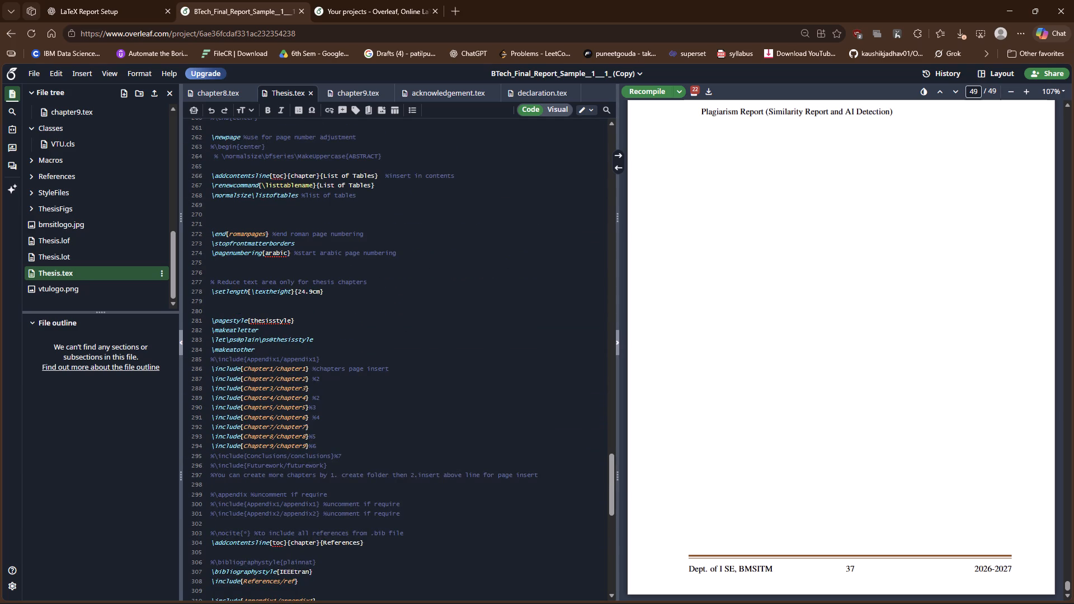
scroll(556, 360, "up", 5)
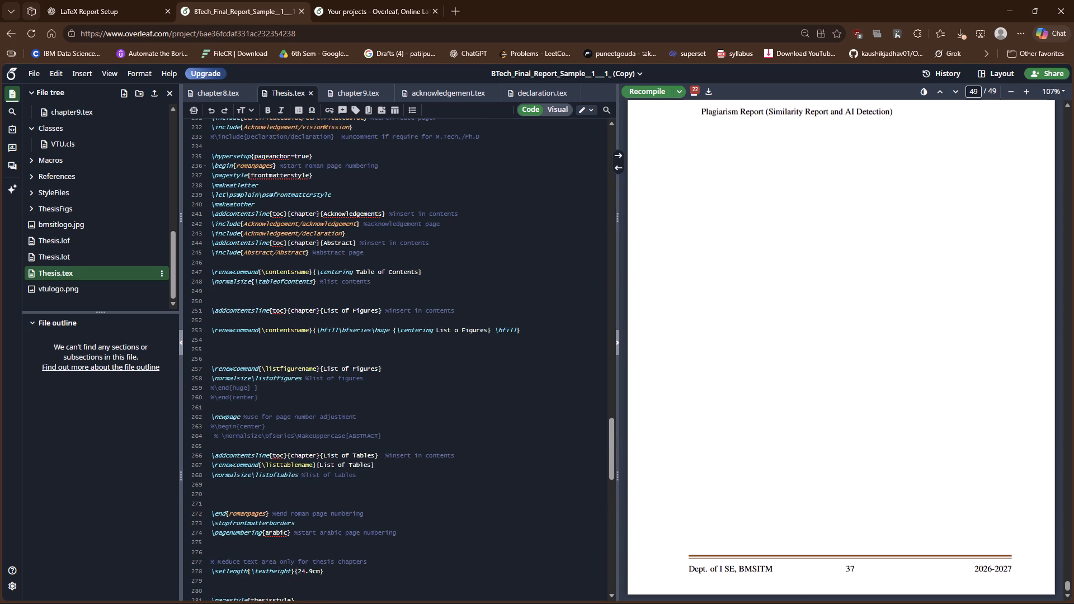
scroll(345, 393, "up", 3)
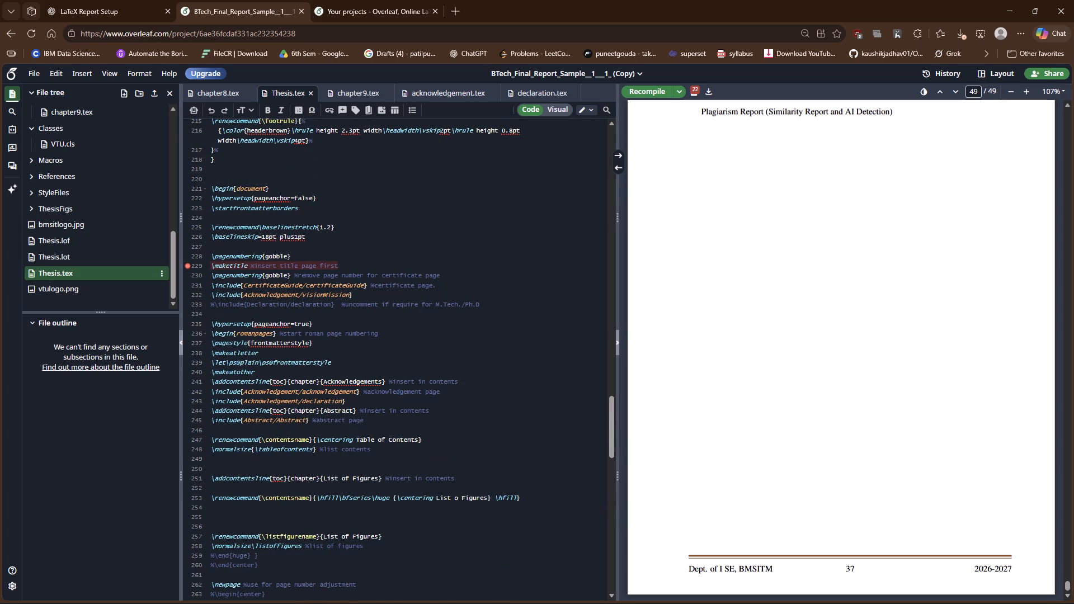
scroll(345, 366, "up", 4)
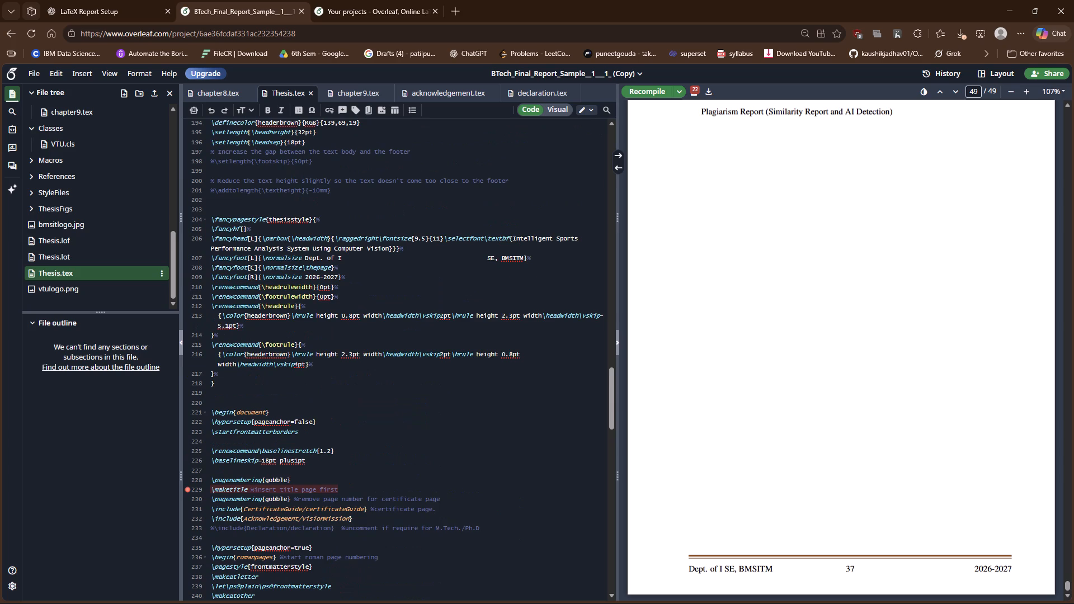
scroll(345, 366, "up", 5)
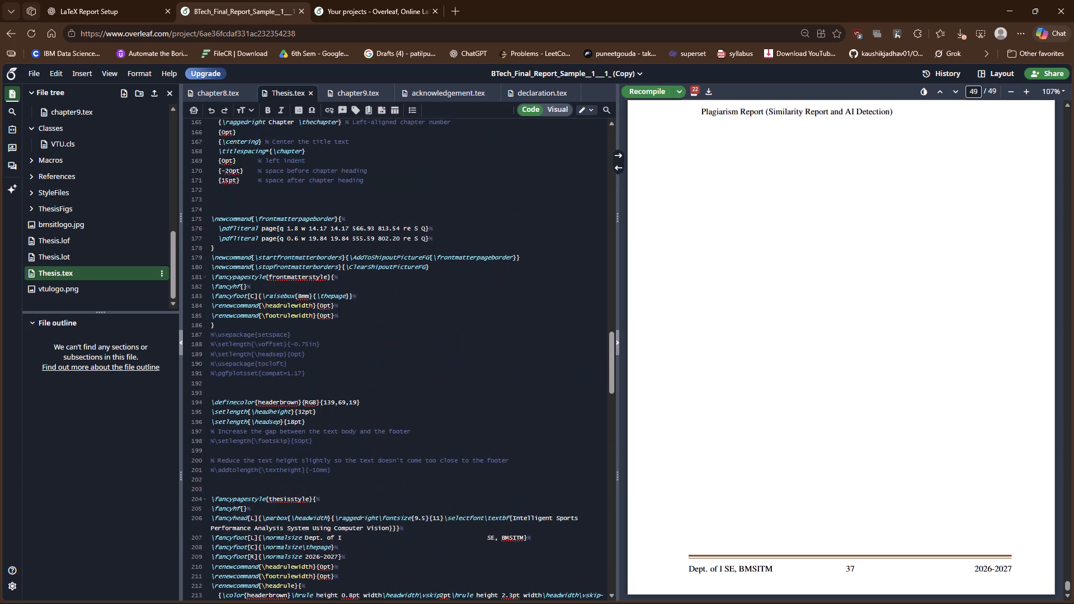
scroll(346, 366, "up", 4)
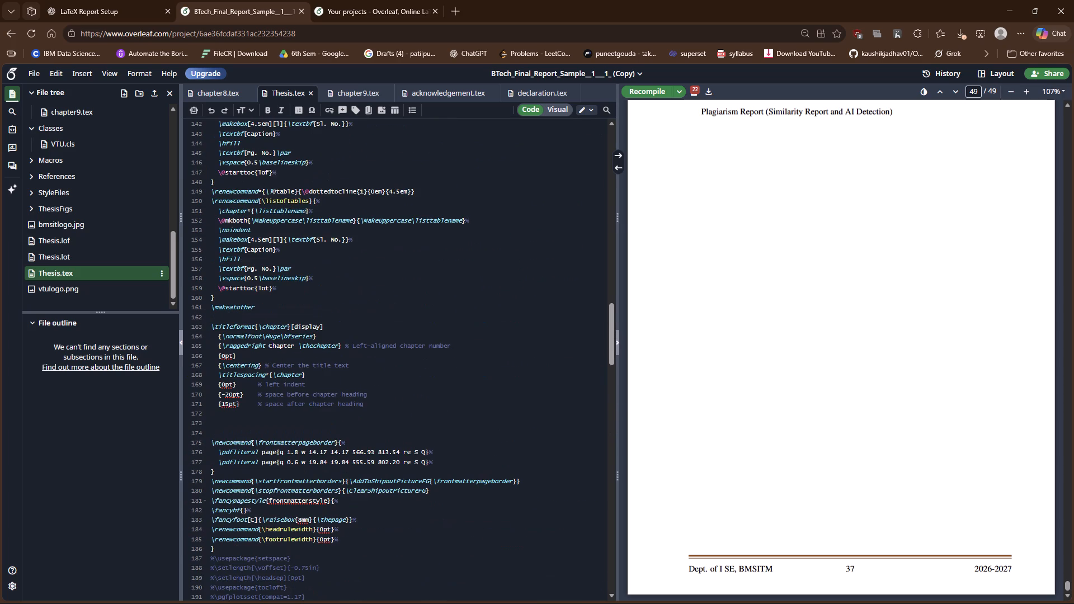
scroll(331, 365, "up", 2)
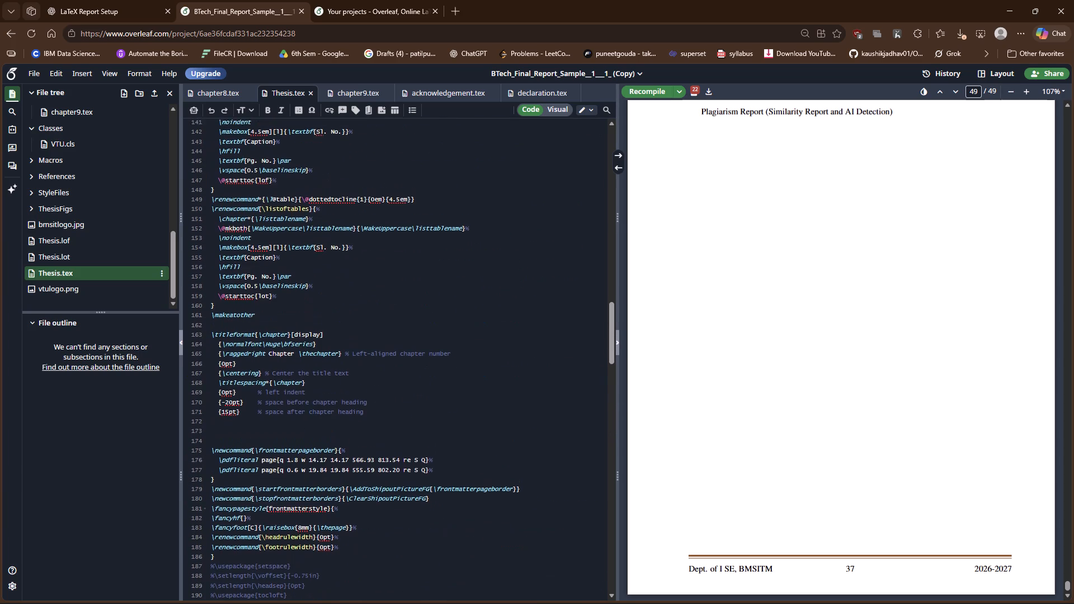
scroll(331, 365, "up", 5)
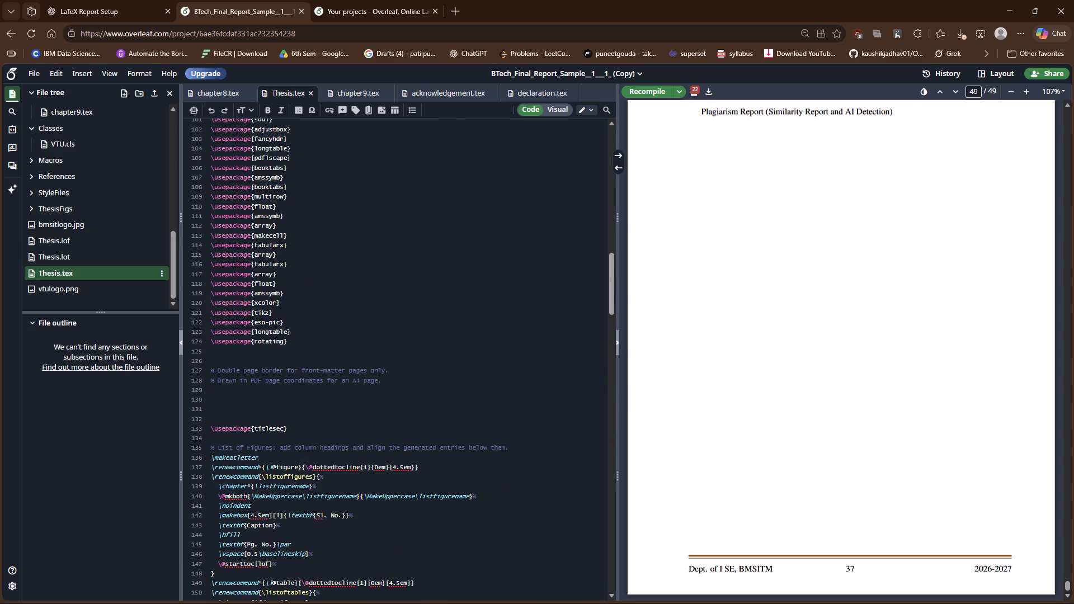
scroll(331, 365, "up", 12)
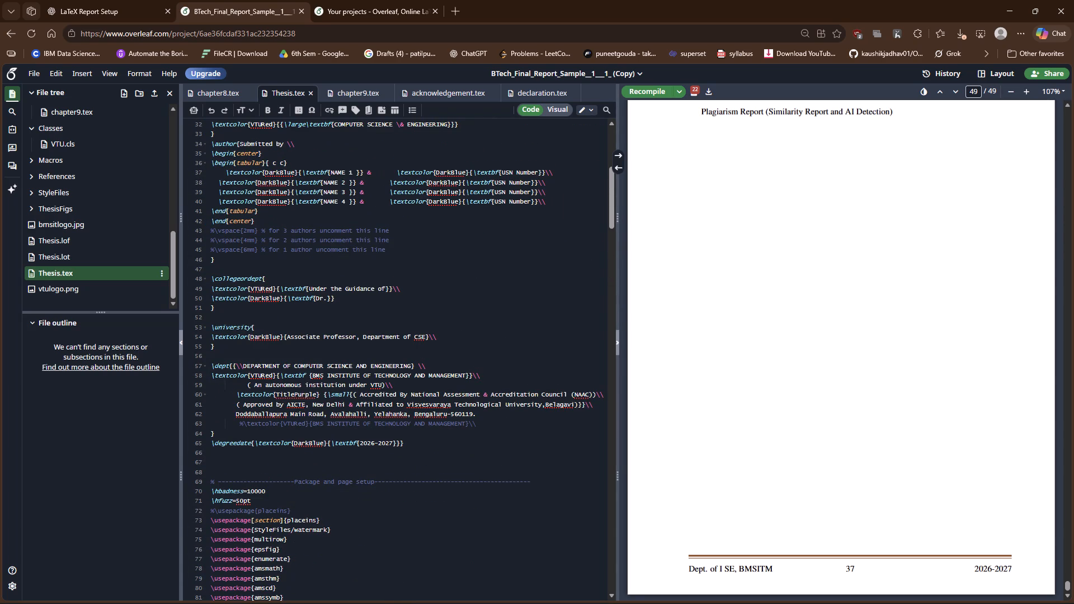
left_click_drag(294, 365, 332, 364)
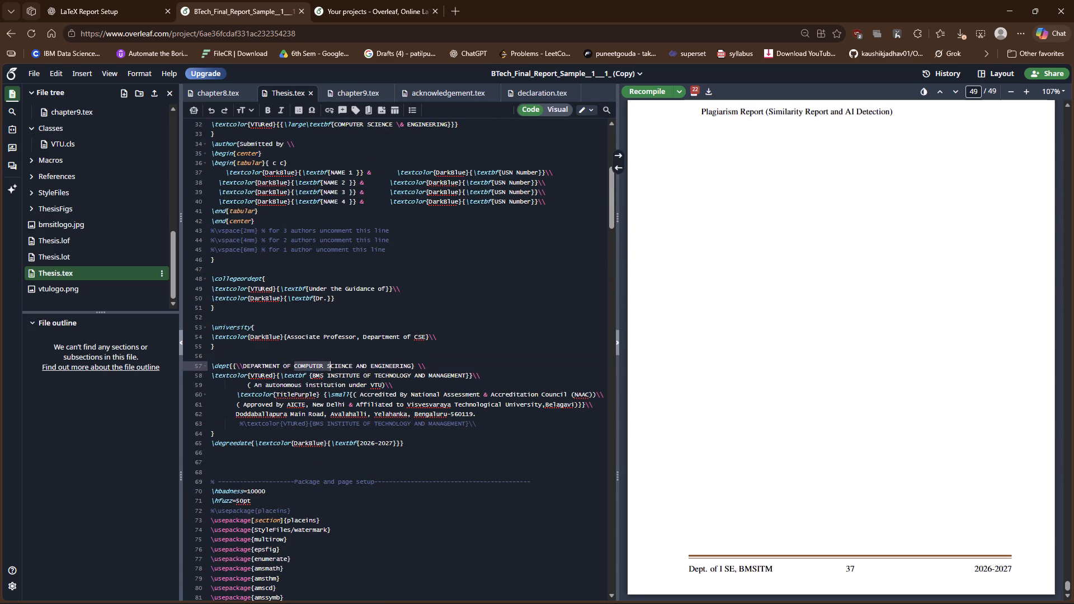
left_click_drag(332, 364, 324, 363)
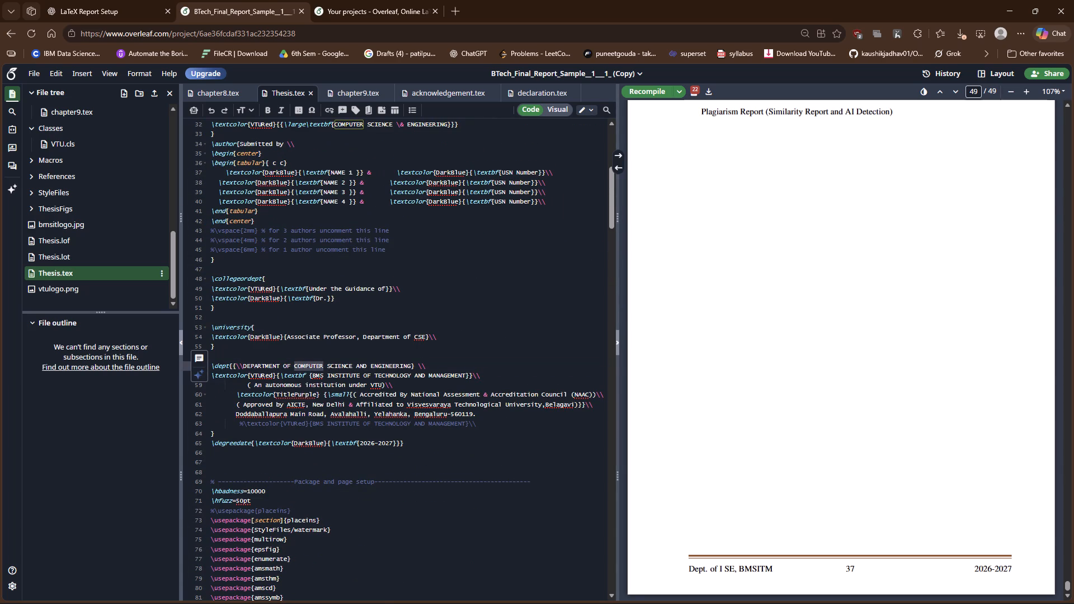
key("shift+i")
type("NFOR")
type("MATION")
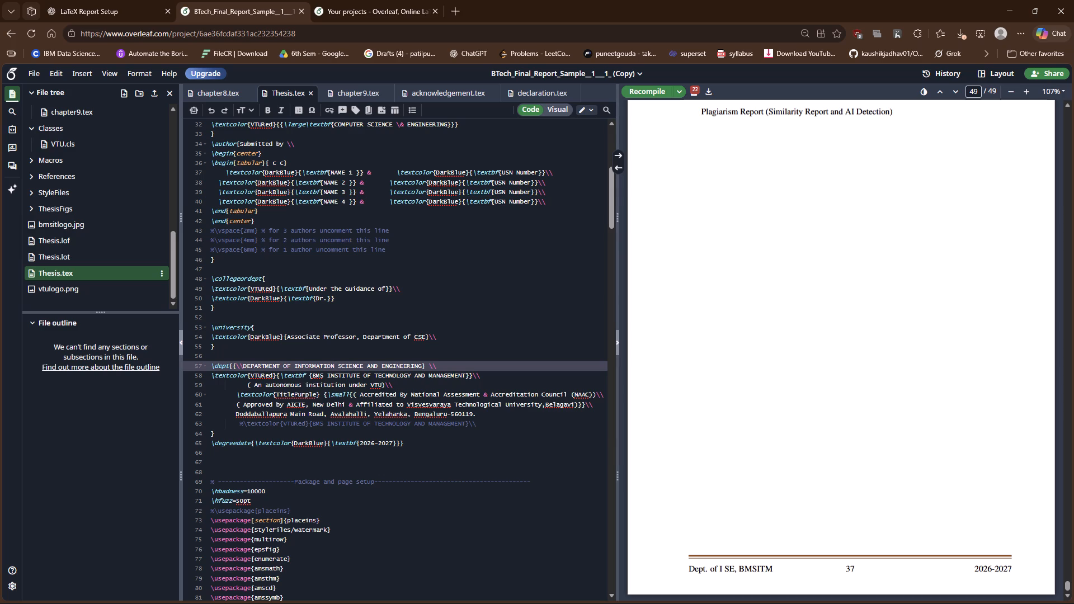
Change the Bengaluru postal code in the institute's address line of the \dept block to 560064.
left_click(470, 416)
key("BackSpace")
key("BackSpace")
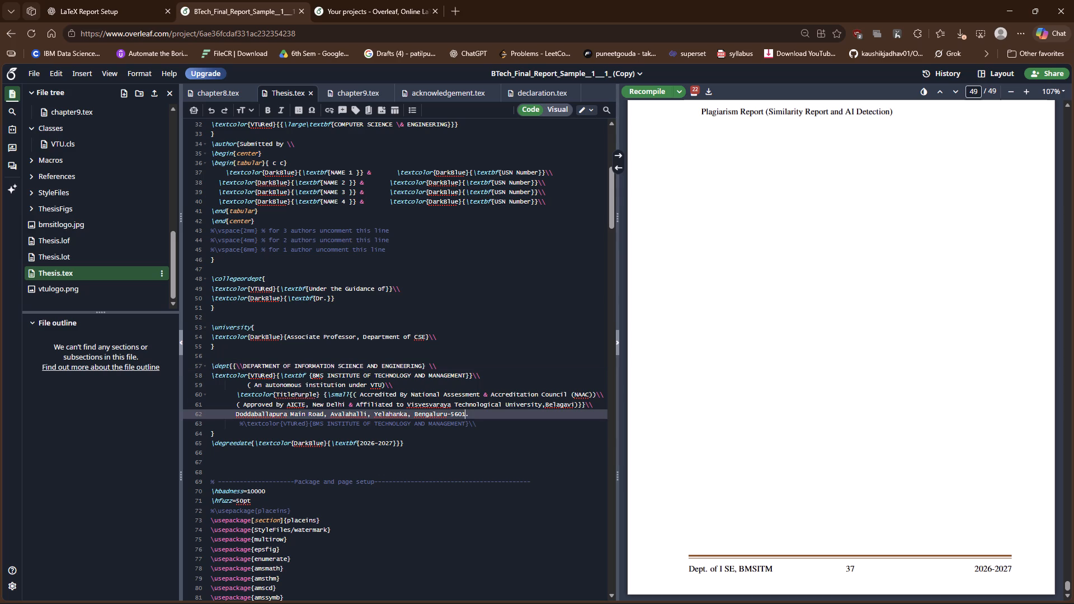
key("BackSpace")
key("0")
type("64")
Change the Associate Professor's department in the \university block to ISE.
left_click(416, 339)
key("Right")
key("BackSpace")
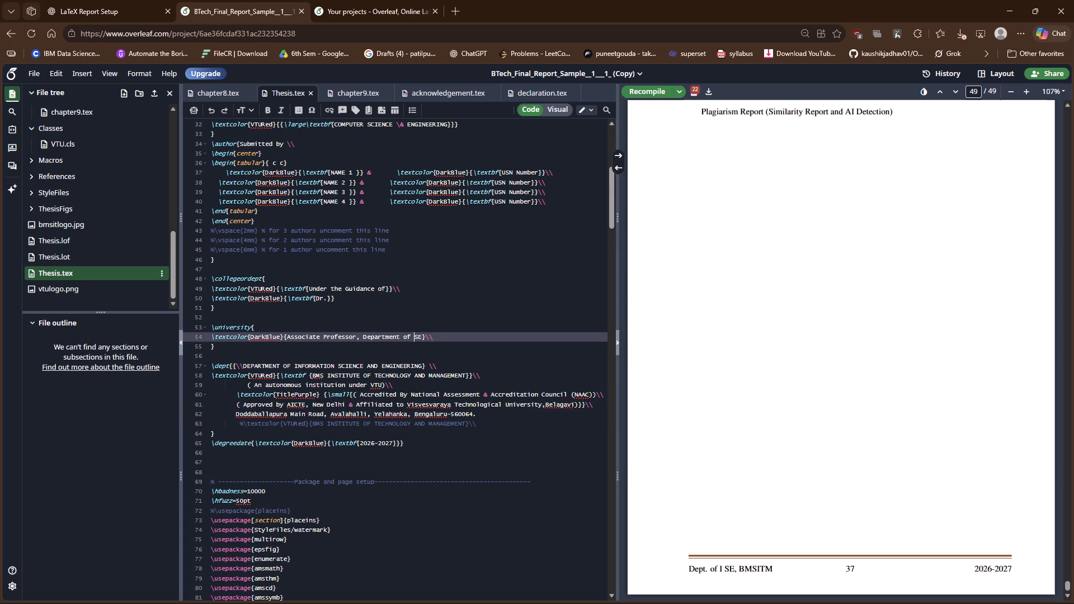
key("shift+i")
In the \degree block, replace COMPUTER with INFORMATION so the branch reads INFORMATION SCIENCE \& ENGINEERING.
scroll(360, 304, "up", 1)
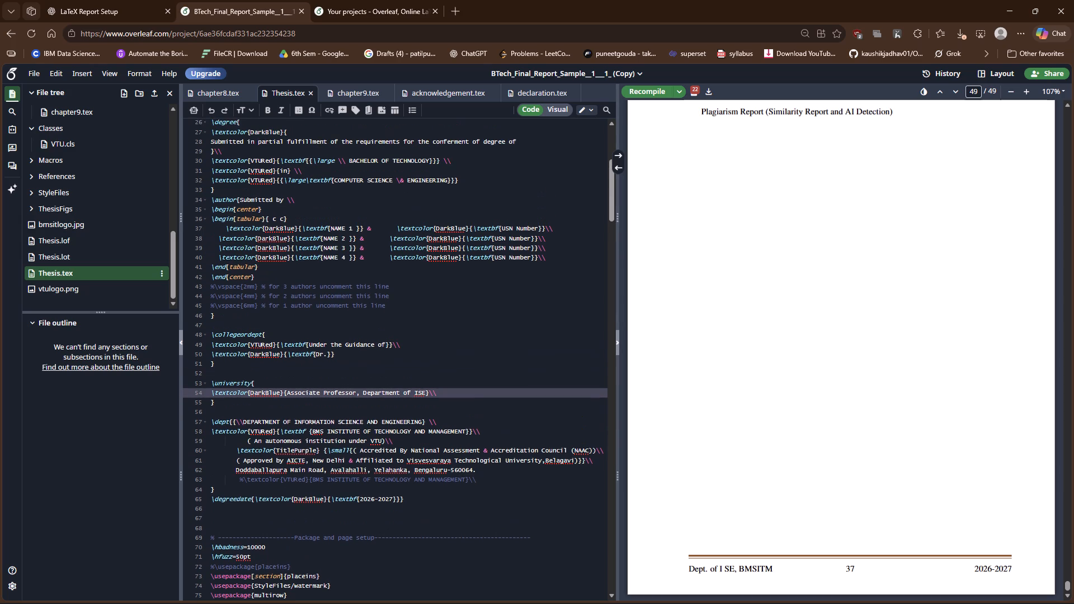
scroll(360, 304, "up", 1)
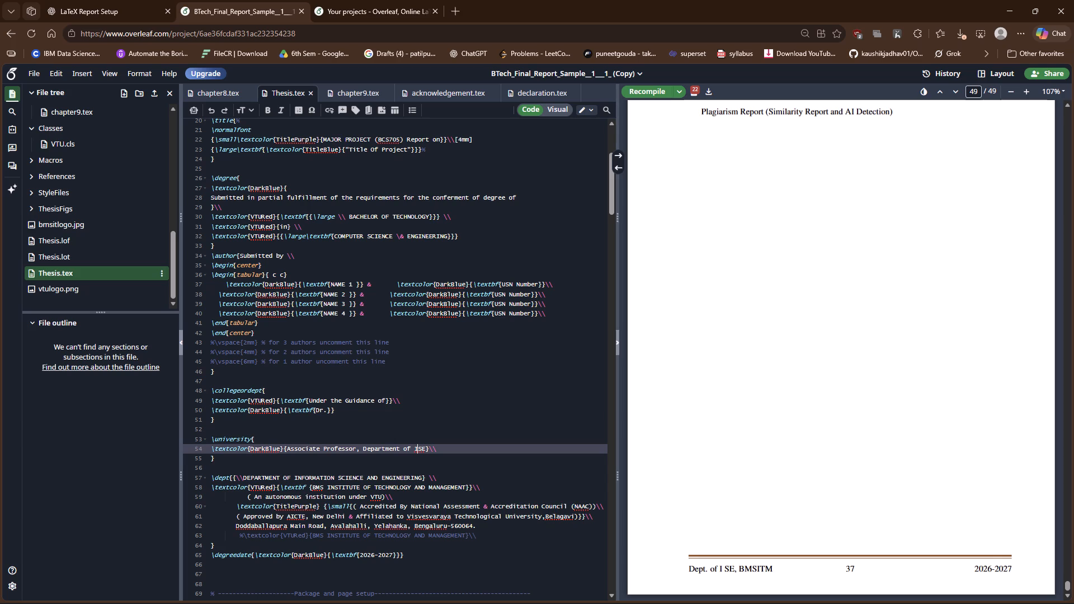
scroll(350, 305, "up", 2)
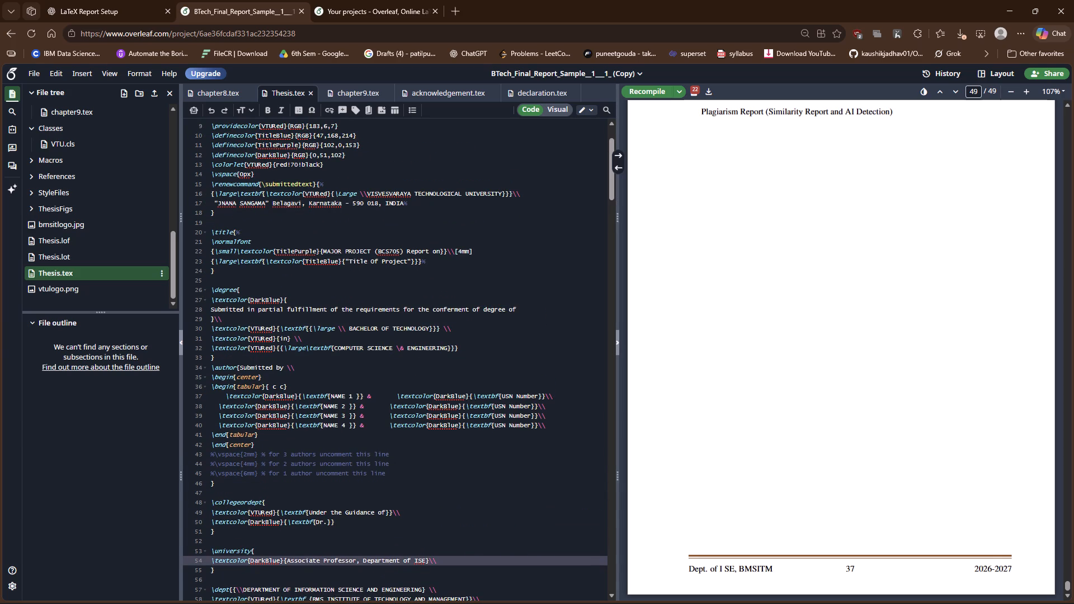
left_click(338, 350)
key("BackSpace")
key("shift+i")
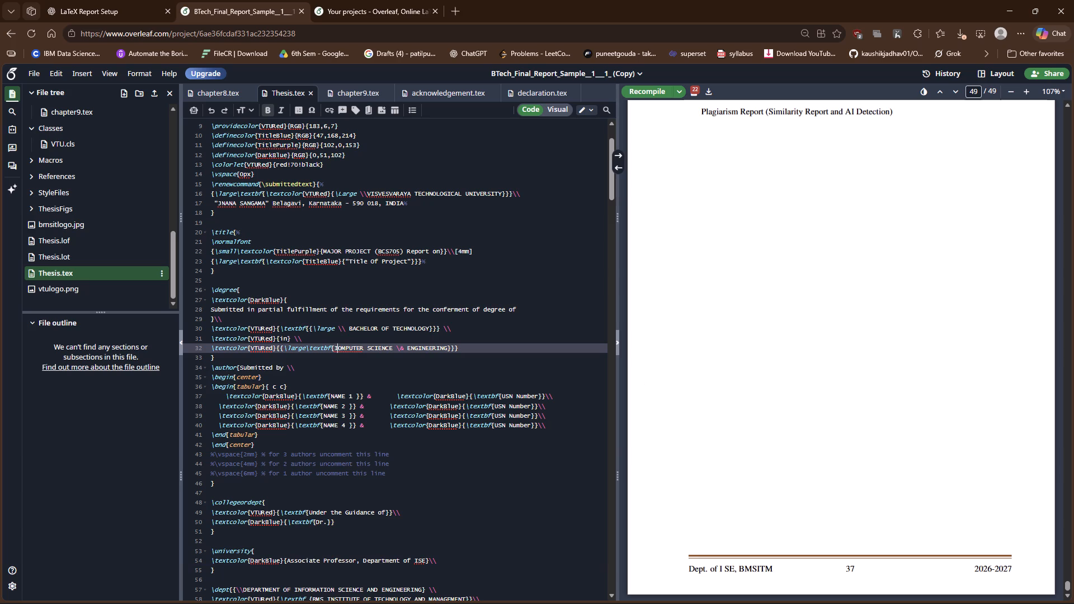
key("ctrl+shift+Right")
key("BackSpace")
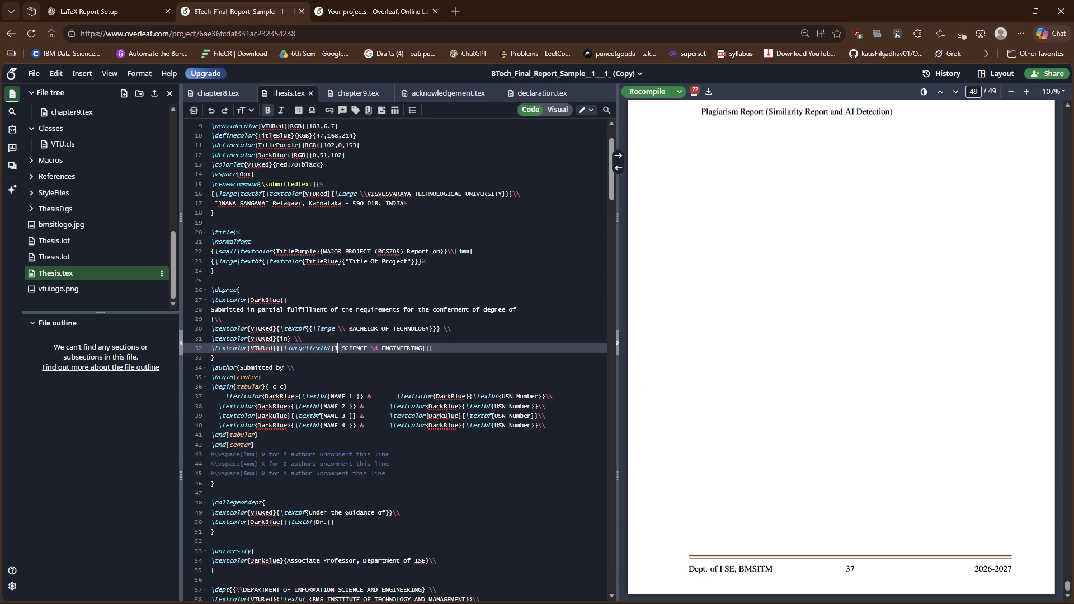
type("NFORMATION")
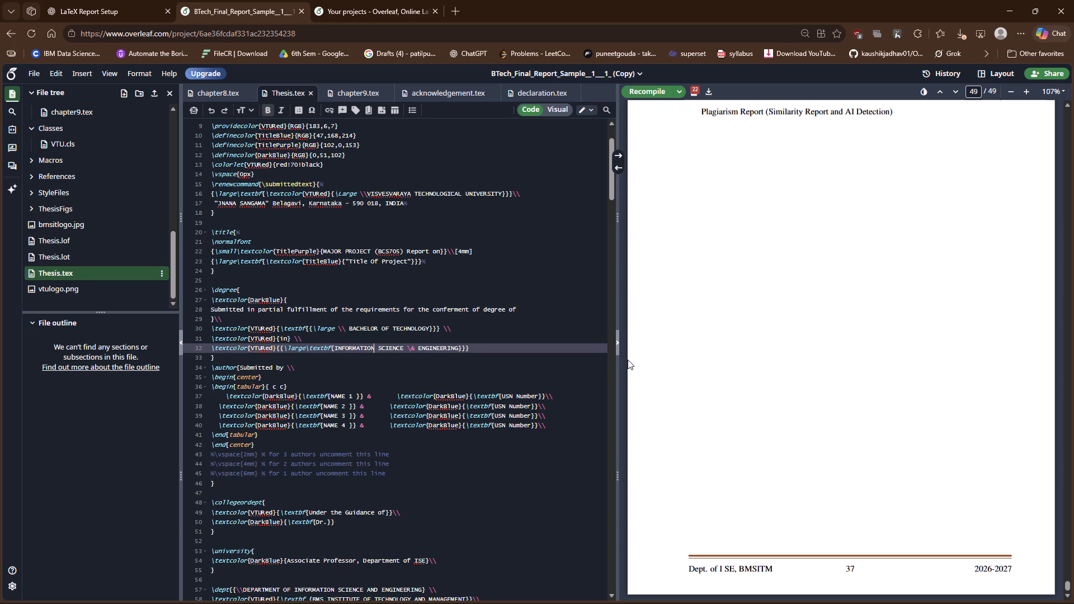
In the \author table of Thesis.tex, replace the NAME 1 placeholder with the first student's name in capitals.
scroll(369, 263, "up", 1)
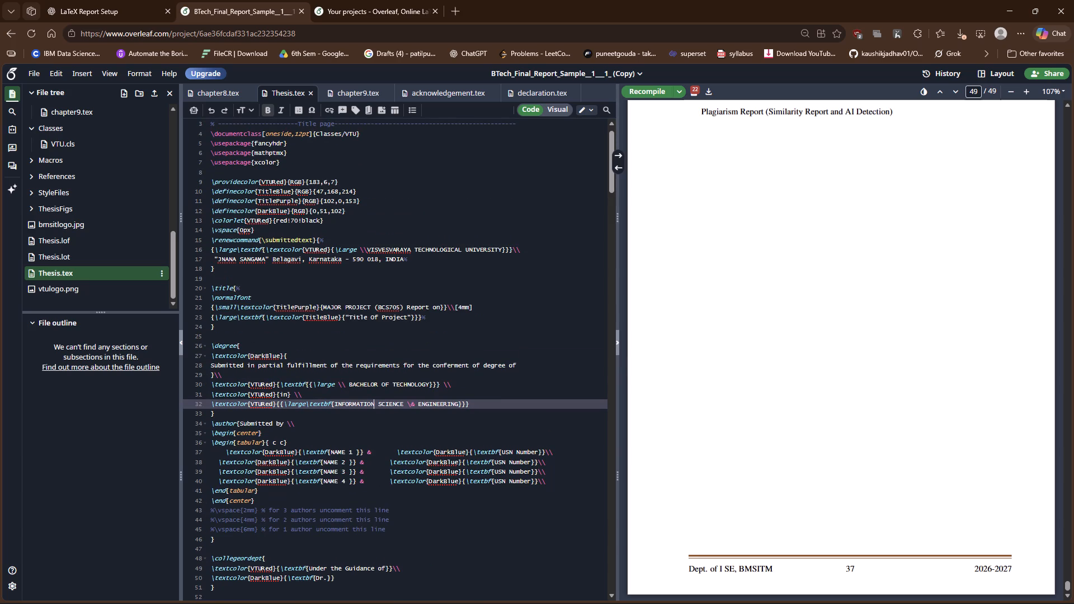
left_click(376, 260)
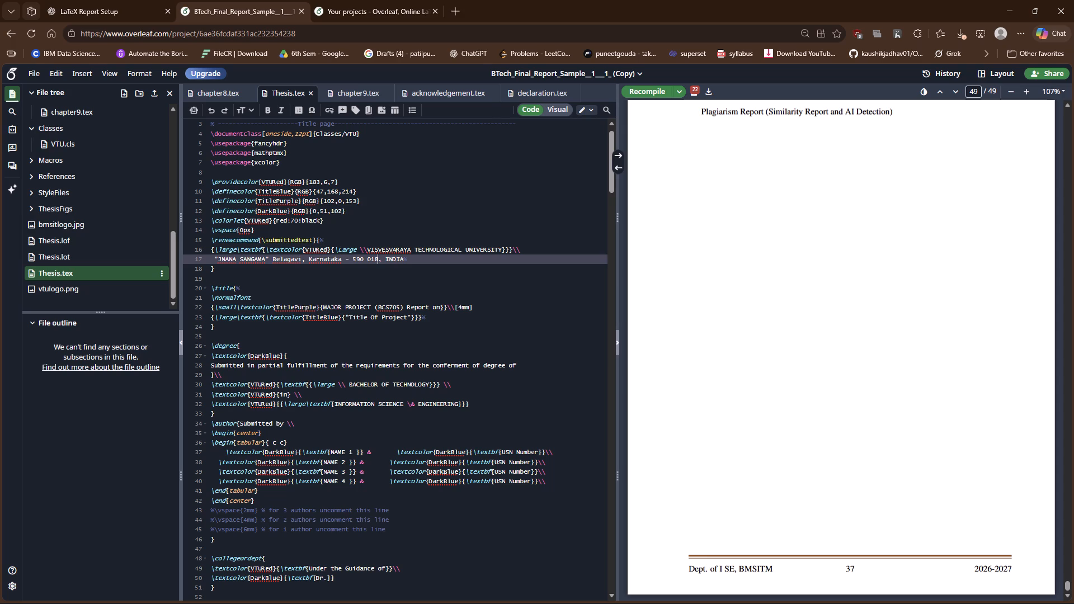
left_click_drag(354, 453, 353, 453)
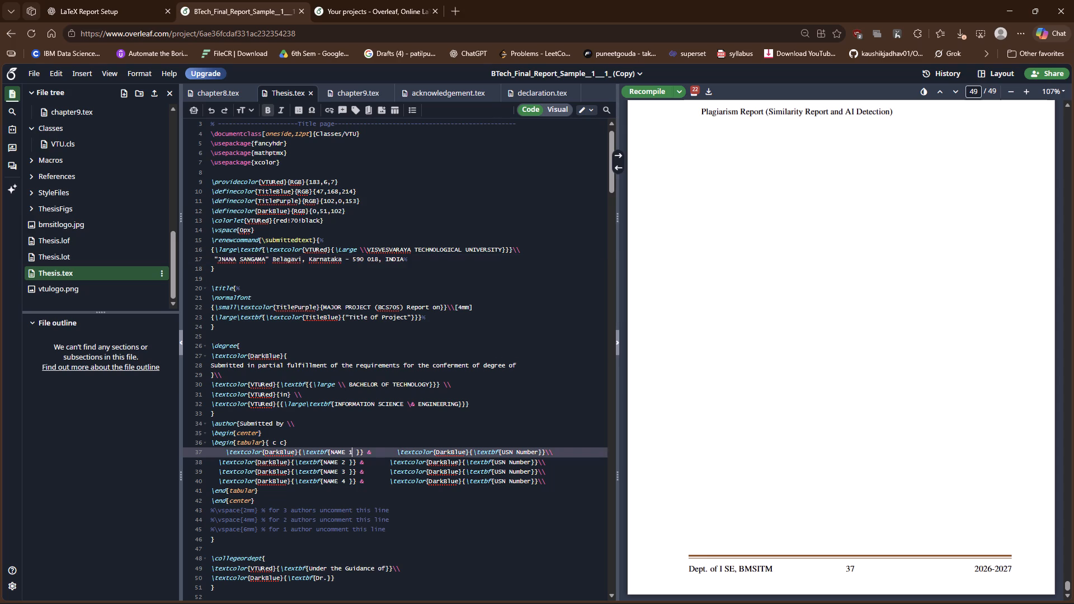
left_click_drag(353, 453, 332, 452)
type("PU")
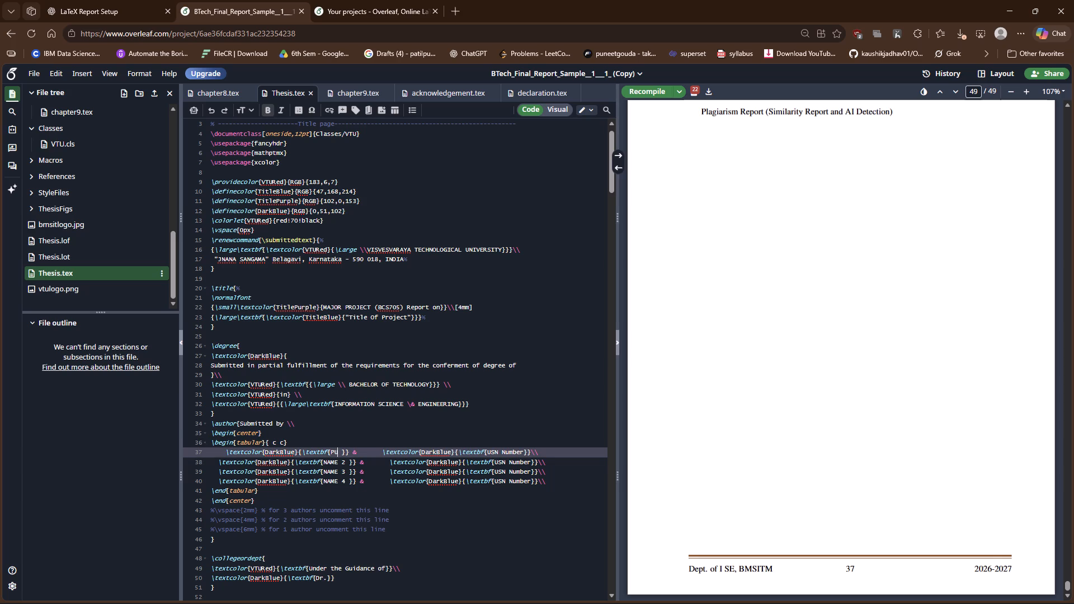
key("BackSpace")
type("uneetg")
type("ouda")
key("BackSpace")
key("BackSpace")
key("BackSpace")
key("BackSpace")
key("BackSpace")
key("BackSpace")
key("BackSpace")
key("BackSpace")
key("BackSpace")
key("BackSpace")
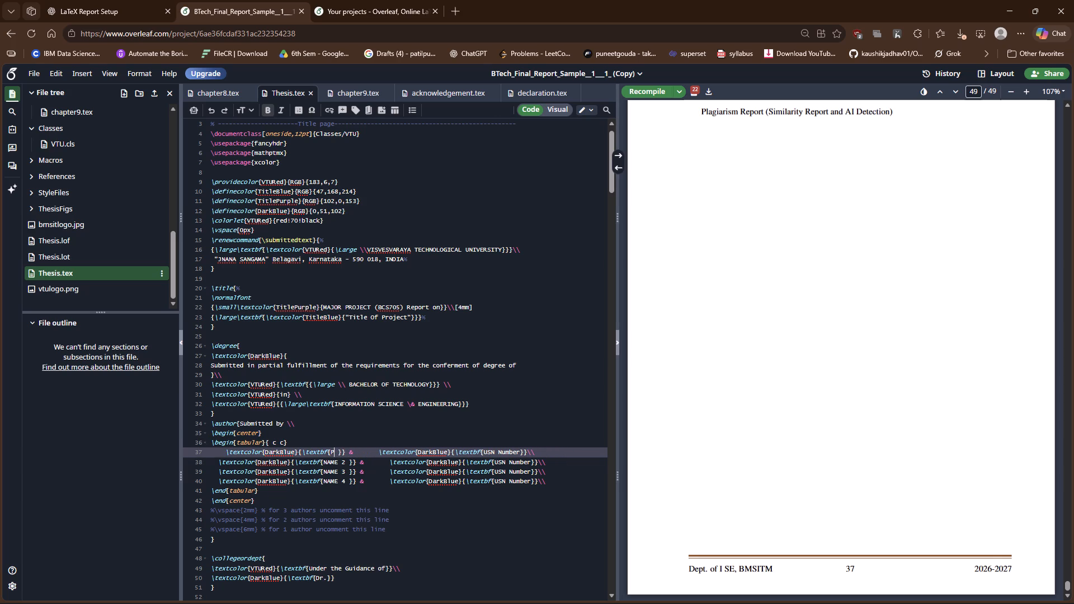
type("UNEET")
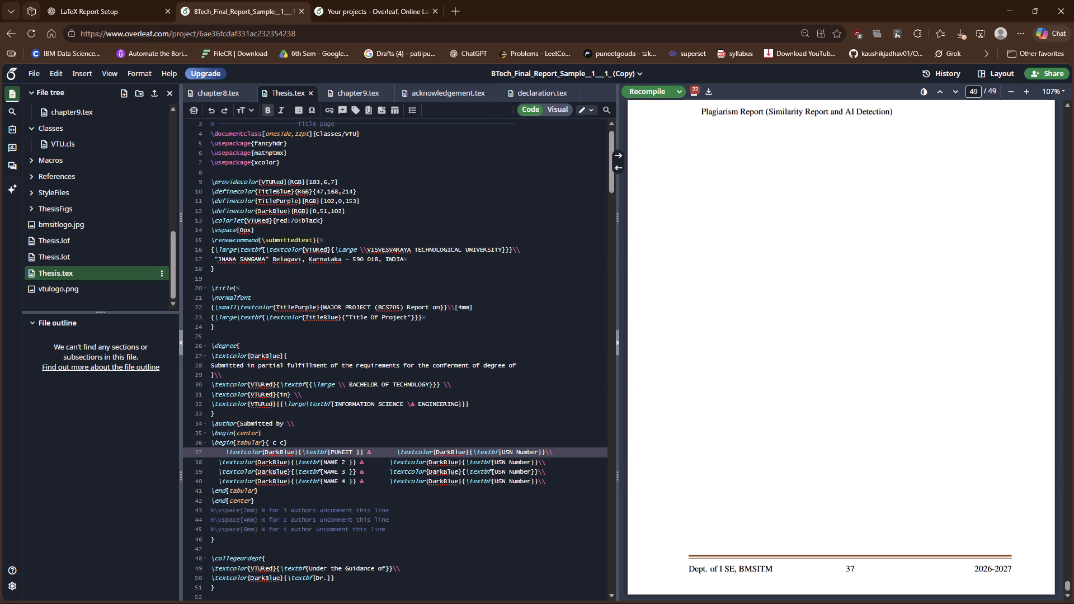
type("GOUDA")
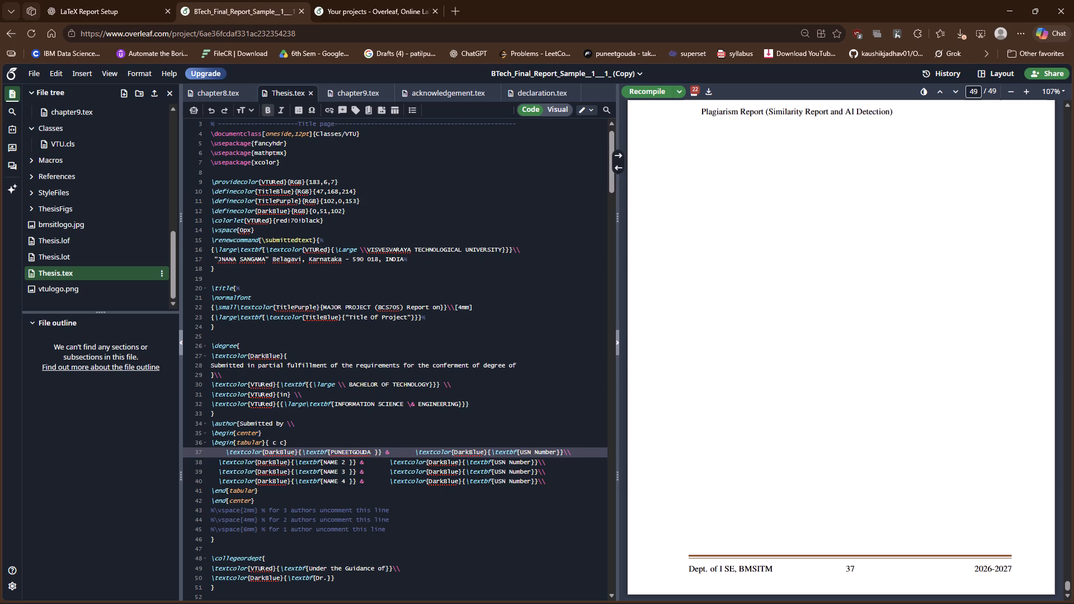
Replace the NAME 2 placeholder in the \author table with the second student's full name in capitals.
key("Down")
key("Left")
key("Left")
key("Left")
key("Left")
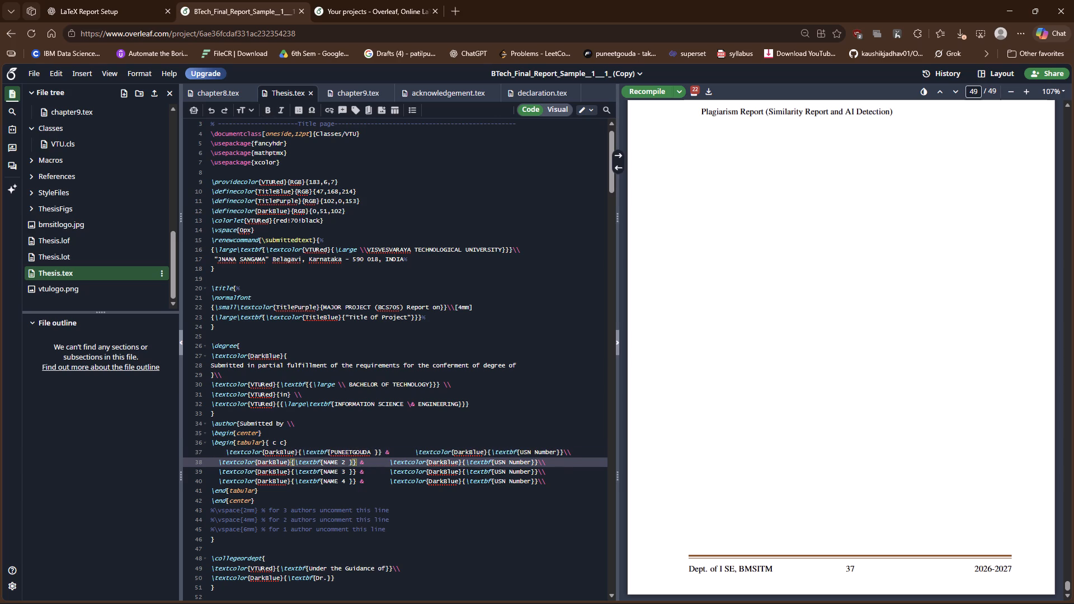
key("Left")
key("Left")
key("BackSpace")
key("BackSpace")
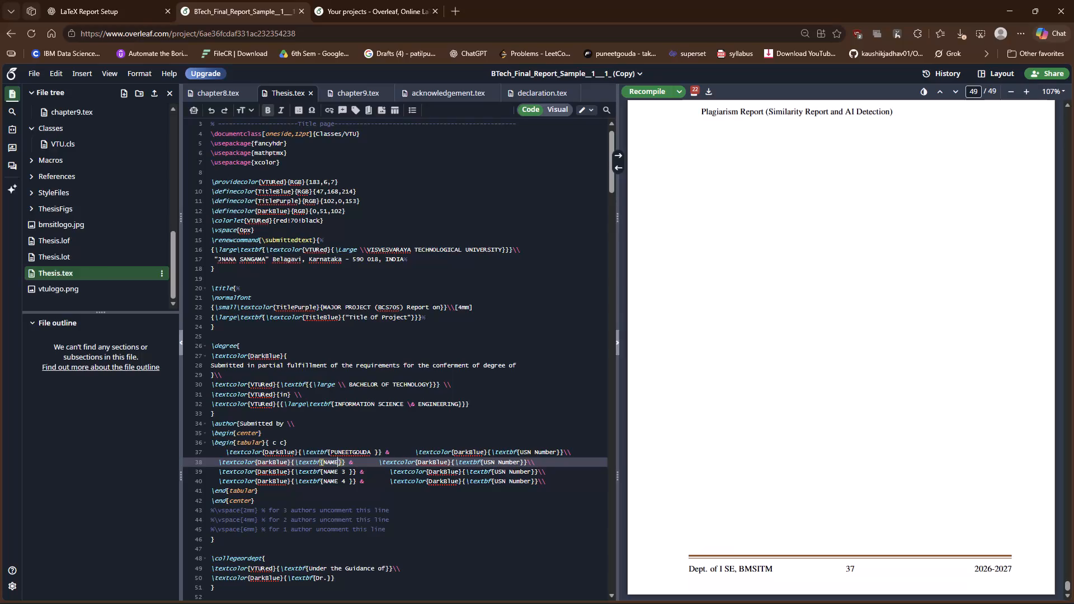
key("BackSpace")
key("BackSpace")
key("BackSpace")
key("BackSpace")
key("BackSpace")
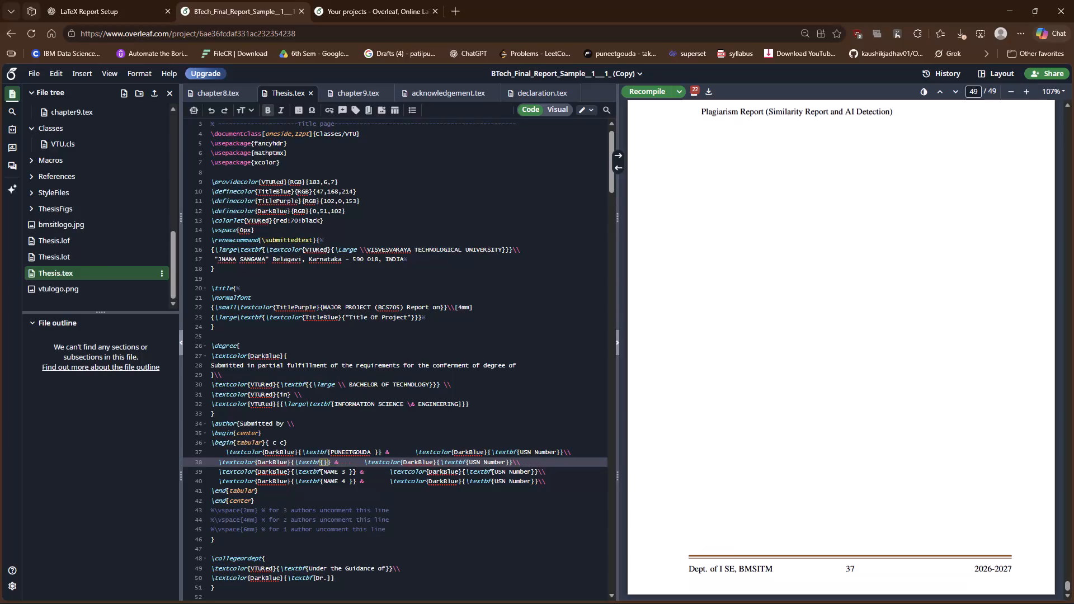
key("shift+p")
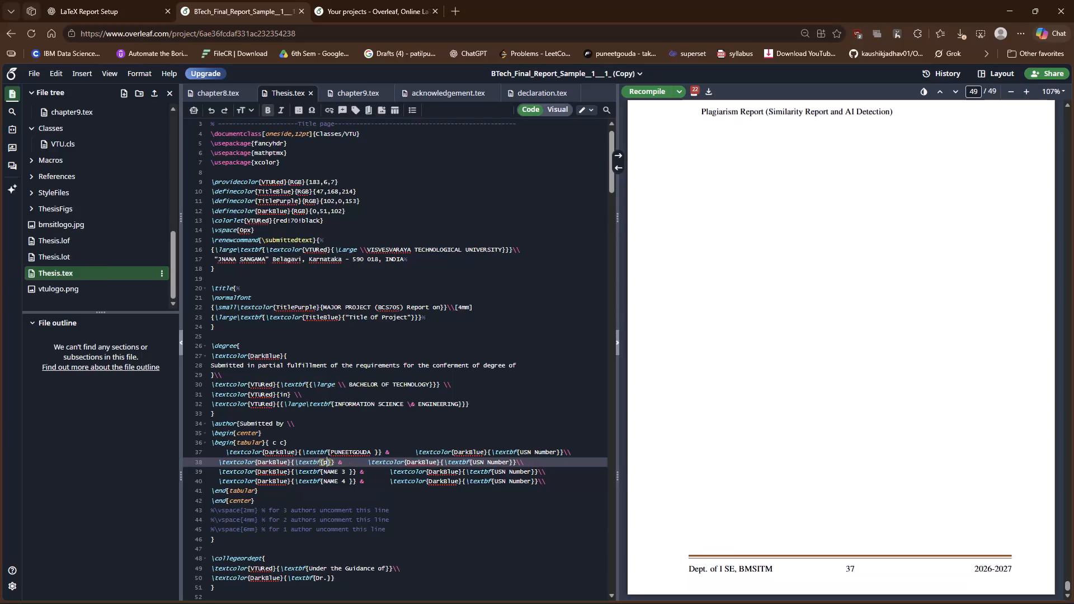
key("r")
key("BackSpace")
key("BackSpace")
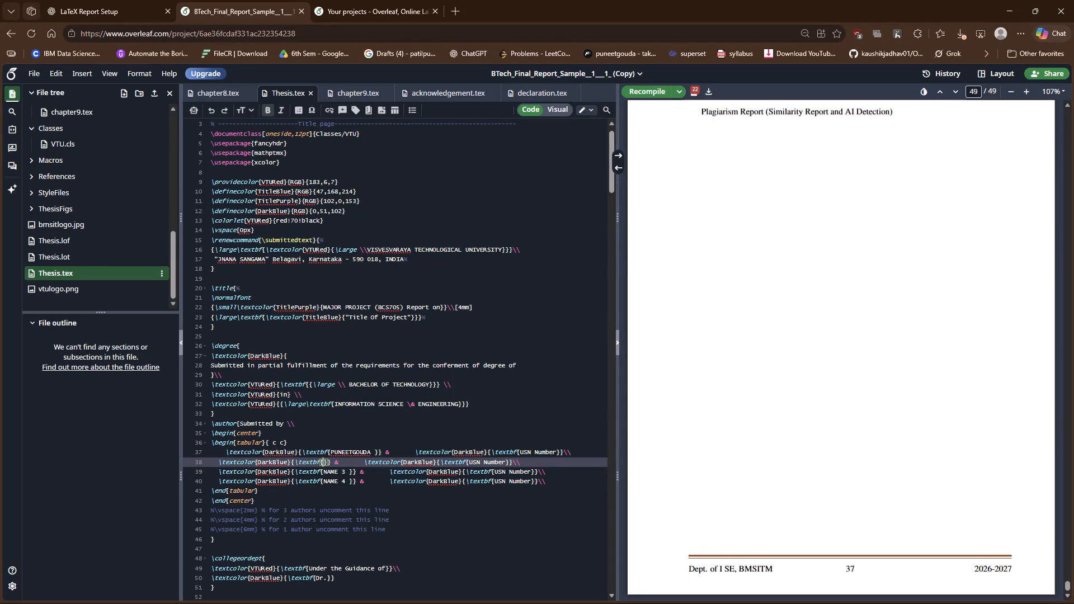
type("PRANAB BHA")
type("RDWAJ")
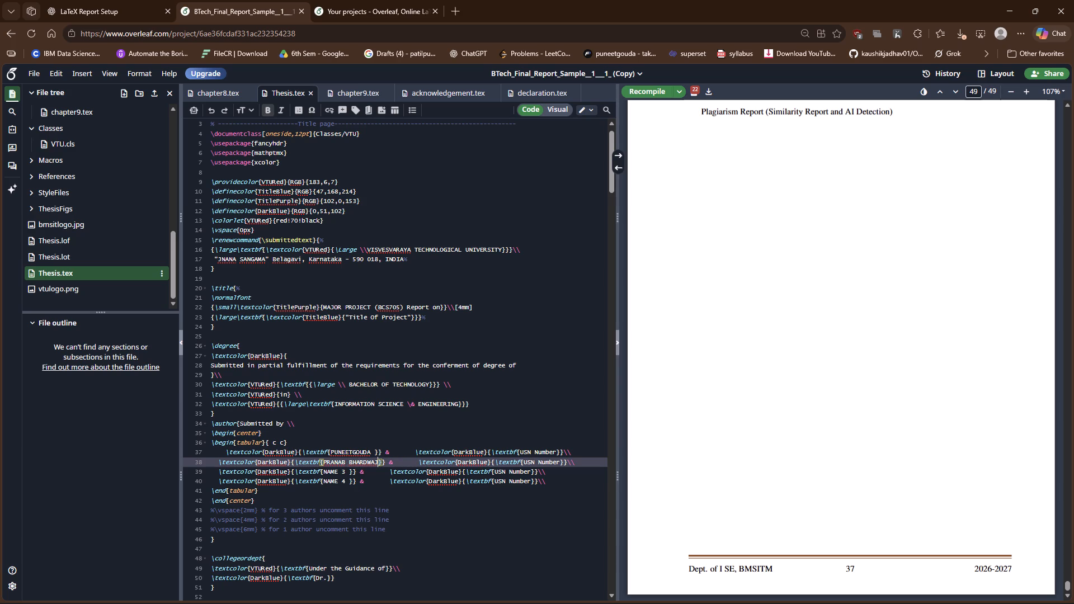
Replace the NAME 3 placeholder in the \author table with the third student's full name in capitals.
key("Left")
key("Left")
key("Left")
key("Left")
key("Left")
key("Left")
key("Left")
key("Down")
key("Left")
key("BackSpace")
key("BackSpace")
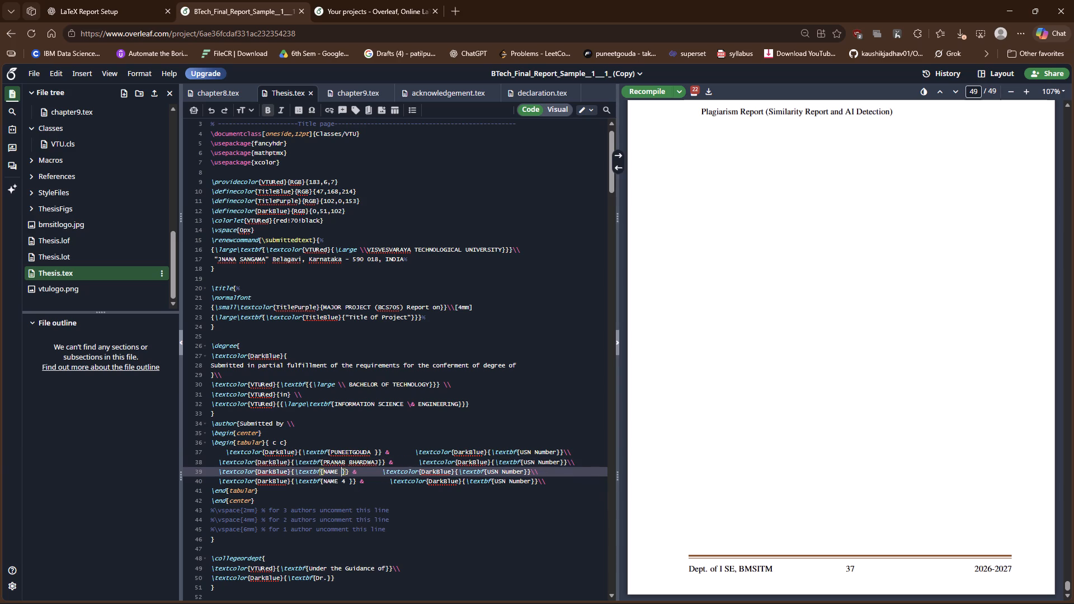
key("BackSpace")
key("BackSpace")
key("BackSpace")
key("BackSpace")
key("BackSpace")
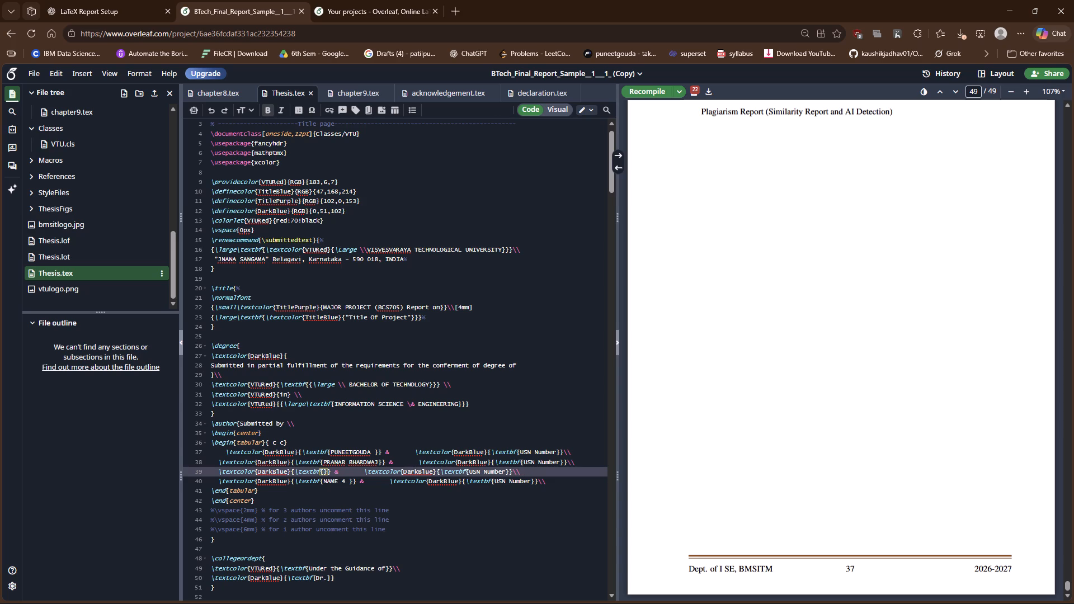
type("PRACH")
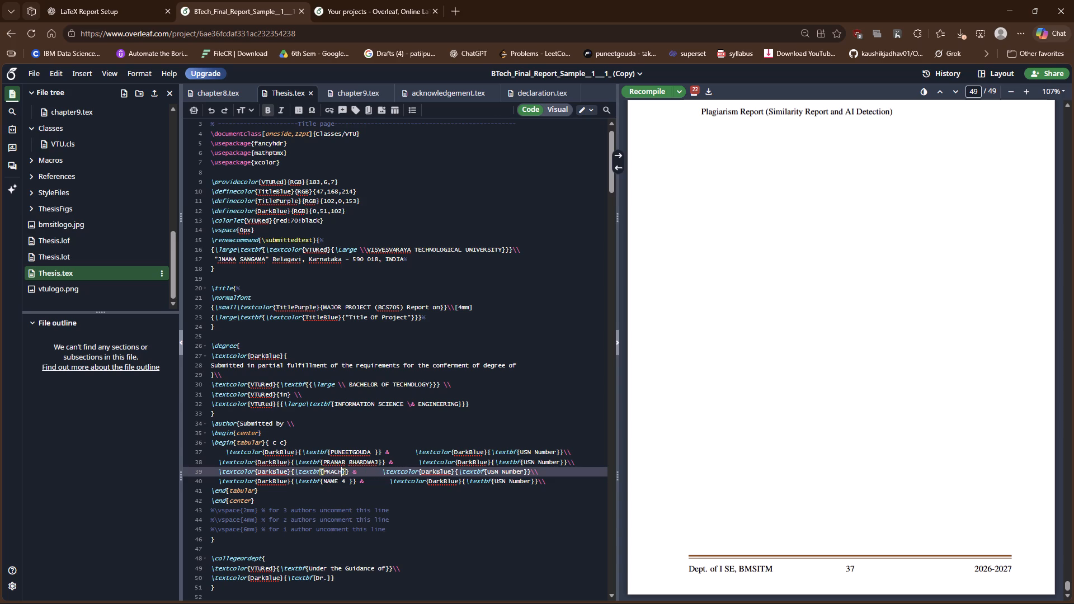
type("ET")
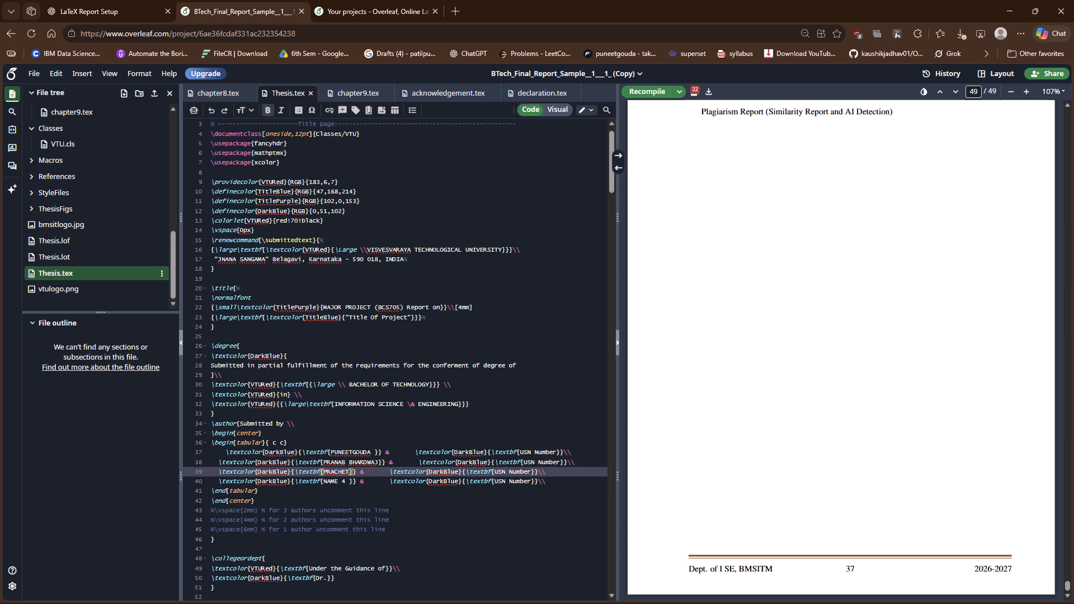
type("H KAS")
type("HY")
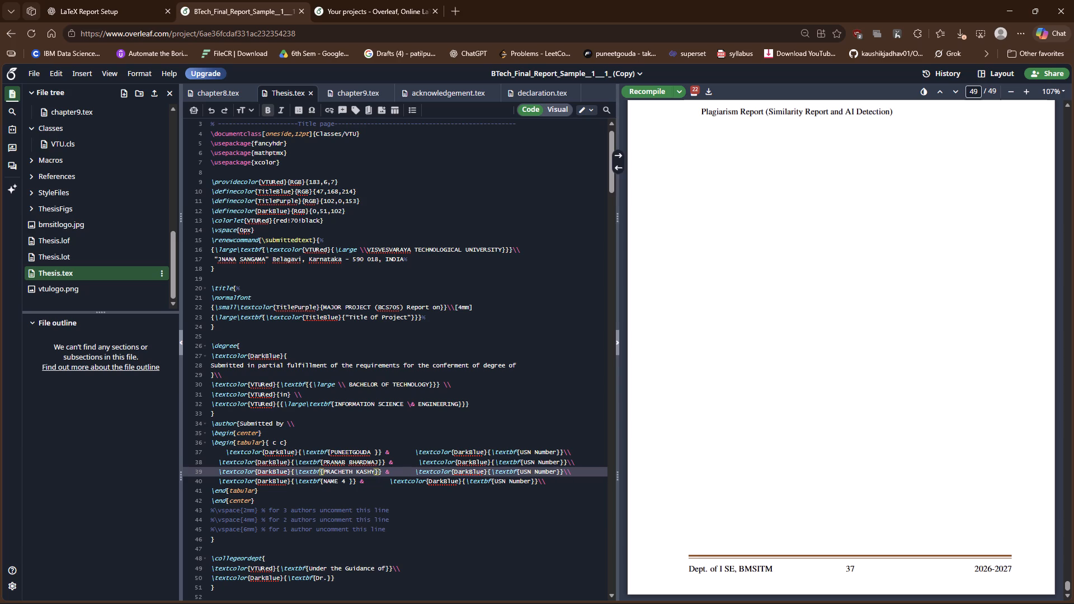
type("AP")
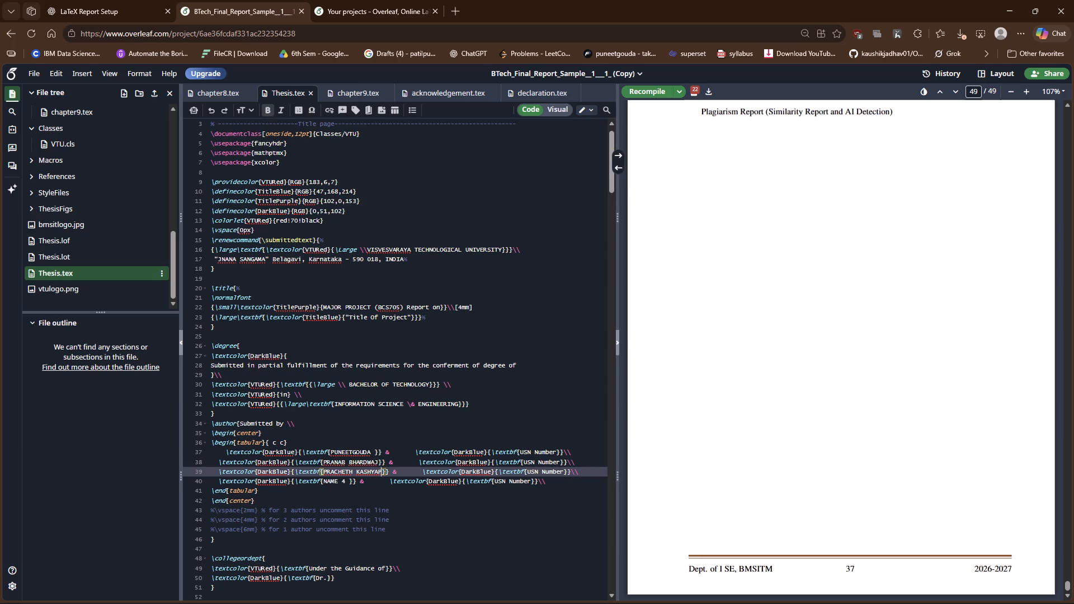
Replace the NAME 4 placeholder in the \author table with the fourth student's full name in capitals.
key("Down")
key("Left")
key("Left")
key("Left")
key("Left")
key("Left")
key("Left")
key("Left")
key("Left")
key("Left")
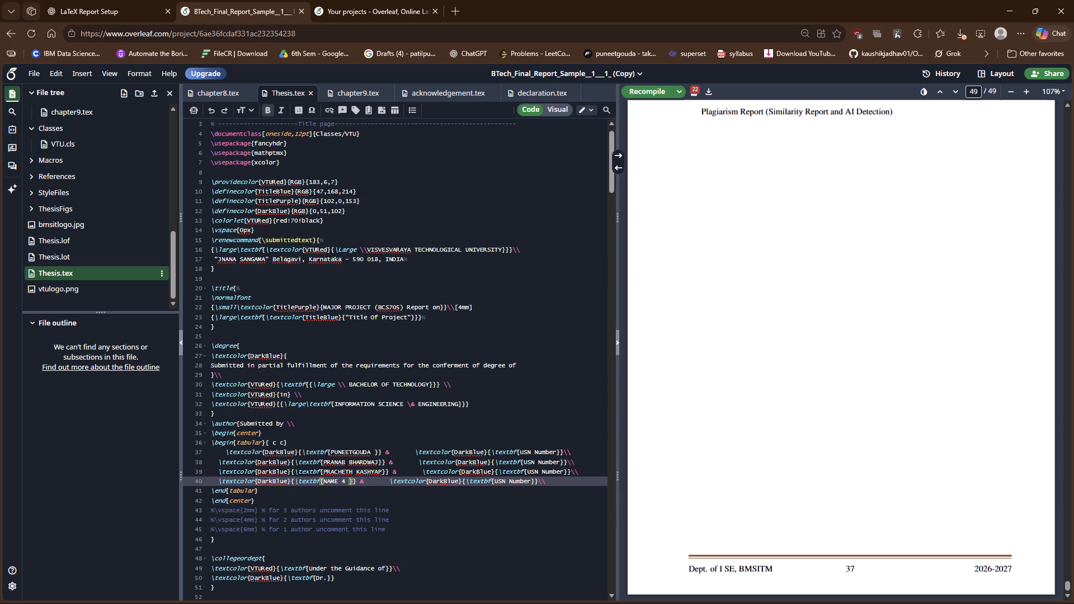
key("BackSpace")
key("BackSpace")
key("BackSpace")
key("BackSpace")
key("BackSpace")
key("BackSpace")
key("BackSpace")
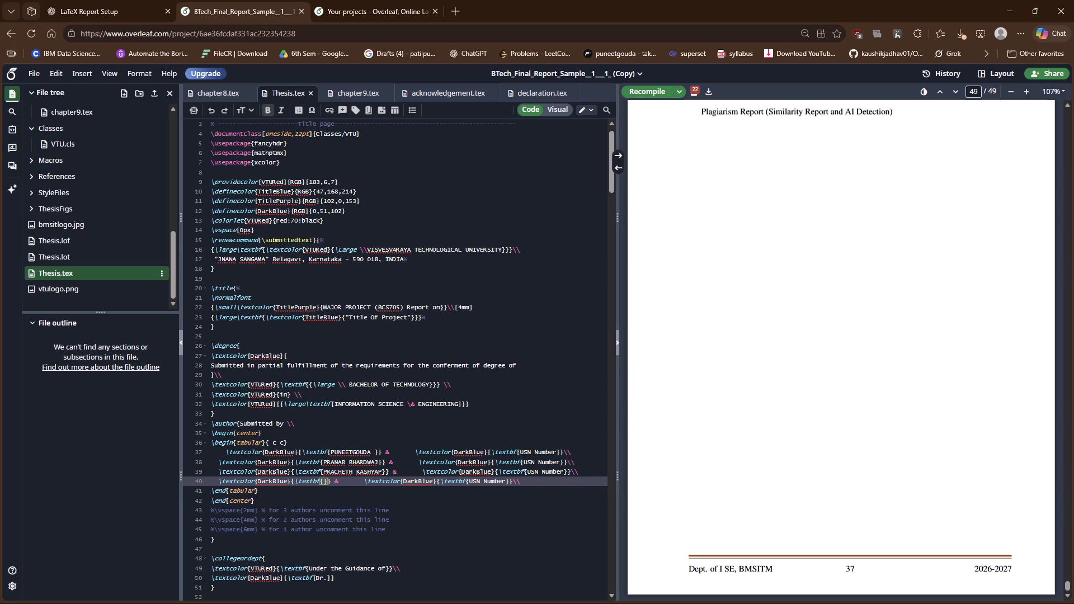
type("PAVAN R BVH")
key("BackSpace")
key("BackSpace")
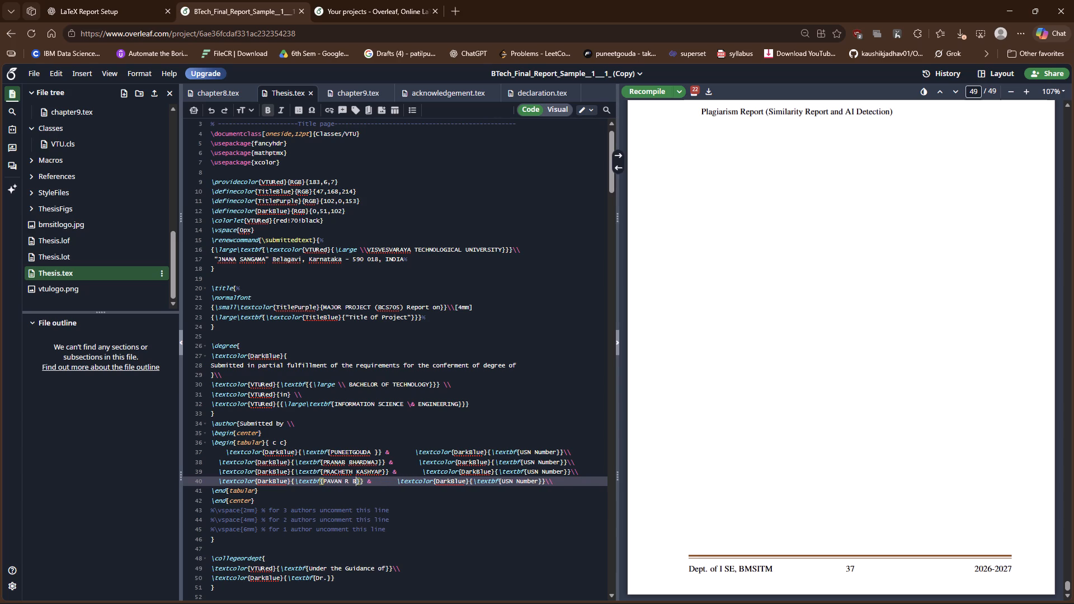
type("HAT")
Replace the USN Number placeholder in the fourth student's row of the \author table with that student's USN.
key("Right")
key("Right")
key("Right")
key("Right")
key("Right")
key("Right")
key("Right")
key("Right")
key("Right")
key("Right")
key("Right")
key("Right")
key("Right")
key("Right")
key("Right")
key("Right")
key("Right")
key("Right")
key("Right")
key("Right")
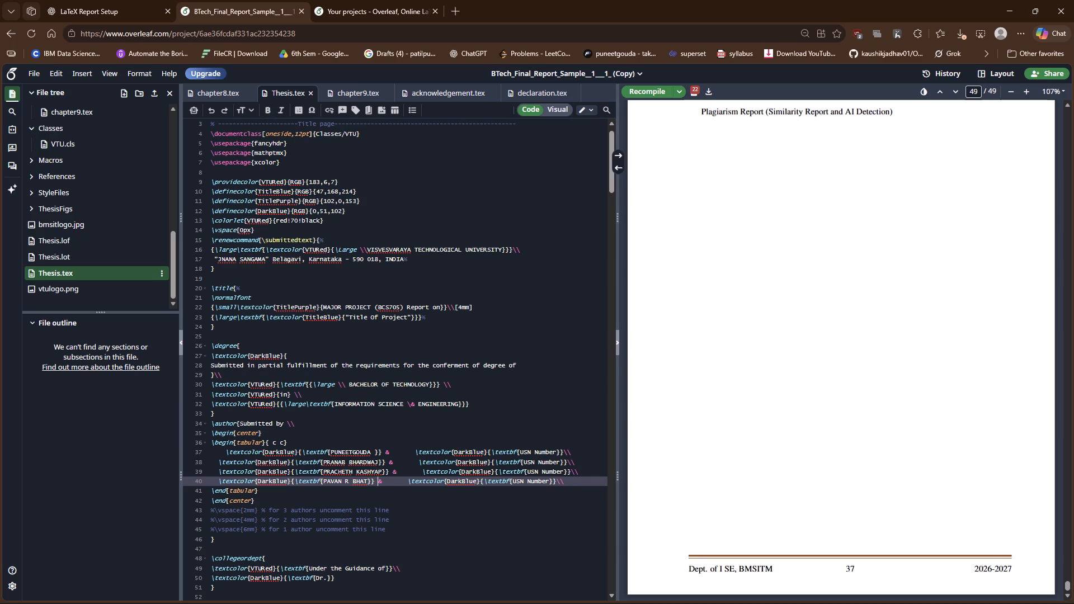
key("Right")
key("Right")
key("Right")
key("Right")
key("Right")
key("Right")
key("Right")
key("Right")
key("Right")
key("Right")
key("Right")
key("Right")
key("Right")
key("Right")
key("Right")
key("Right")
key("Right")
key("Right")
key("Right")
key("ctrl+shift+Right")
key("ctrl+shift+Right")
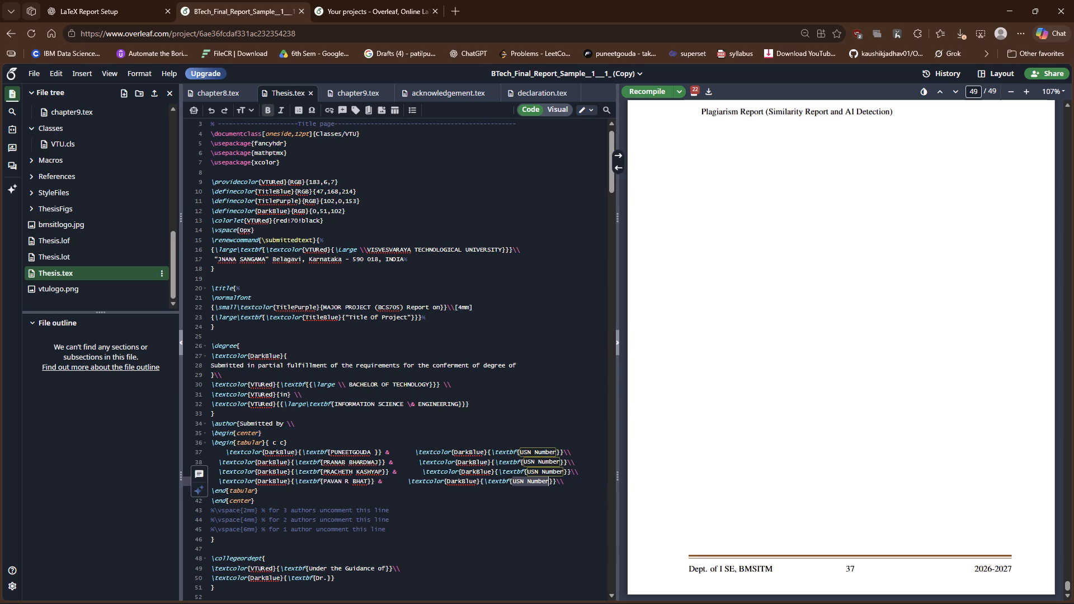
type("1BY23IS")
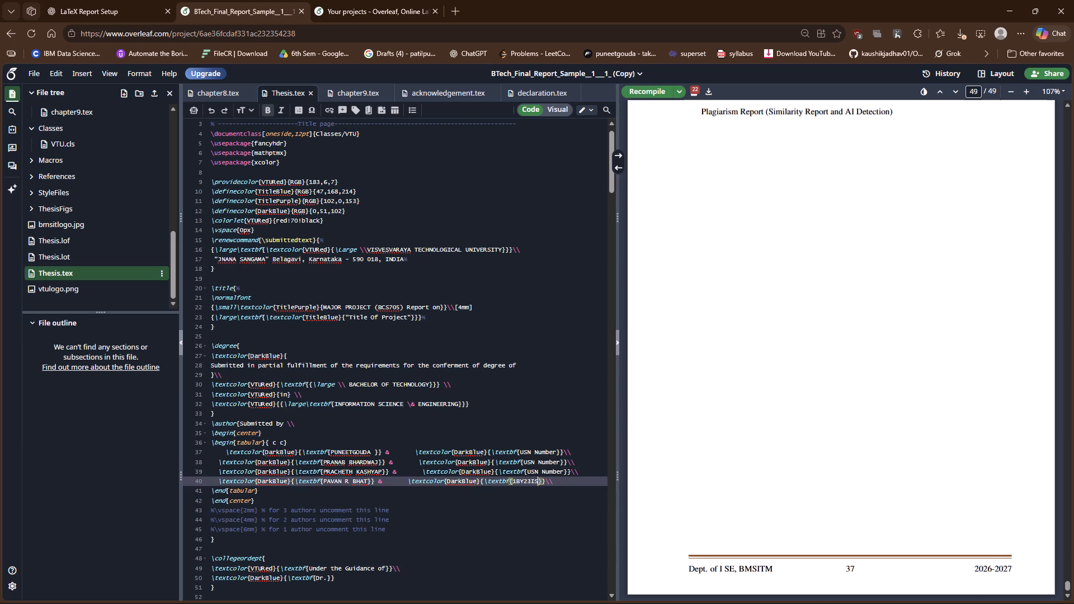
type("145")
Replace the USN Number placeholder in the third student's row of the \author table with that student's USN.
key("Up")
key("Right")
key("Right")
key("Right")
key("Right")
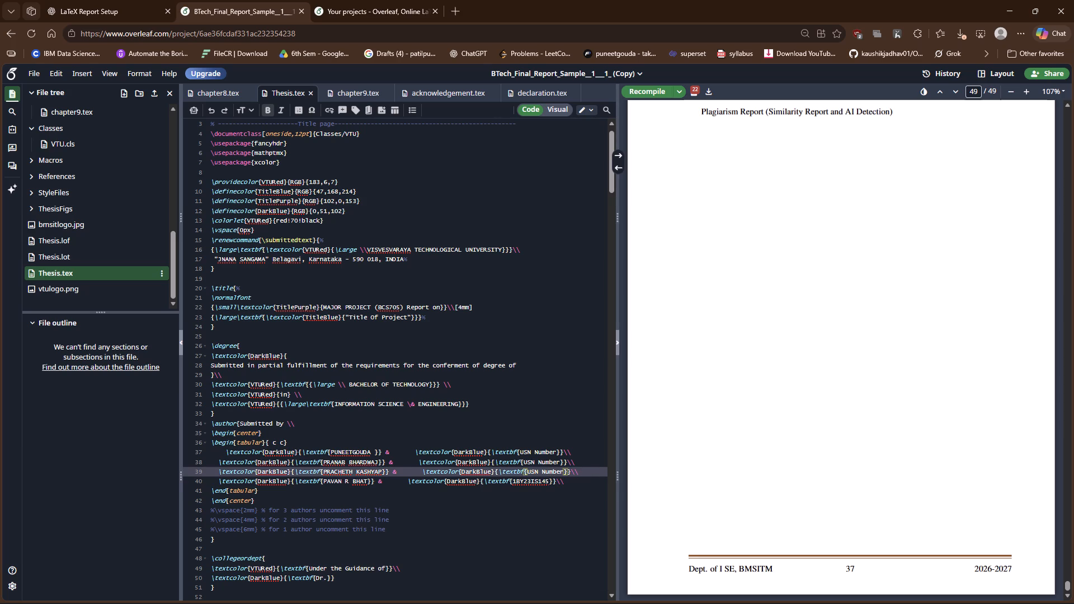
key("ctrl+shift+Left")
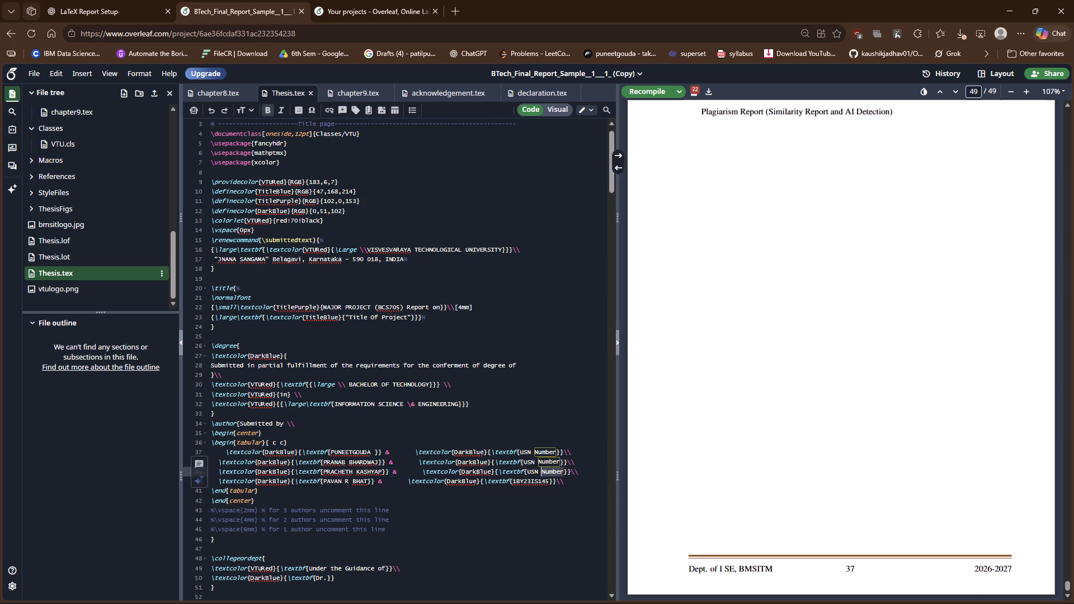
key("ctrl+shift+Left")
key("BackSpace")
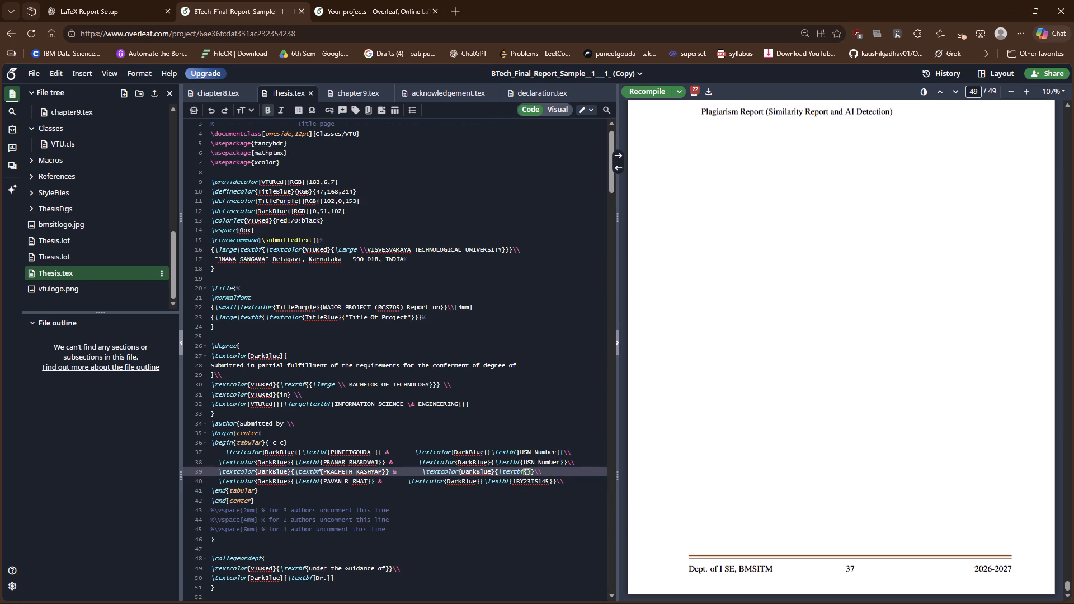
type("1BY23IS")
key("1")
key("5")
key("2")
Replace the USN Number placeholder in the second student's row of the \author table with that student's USN.
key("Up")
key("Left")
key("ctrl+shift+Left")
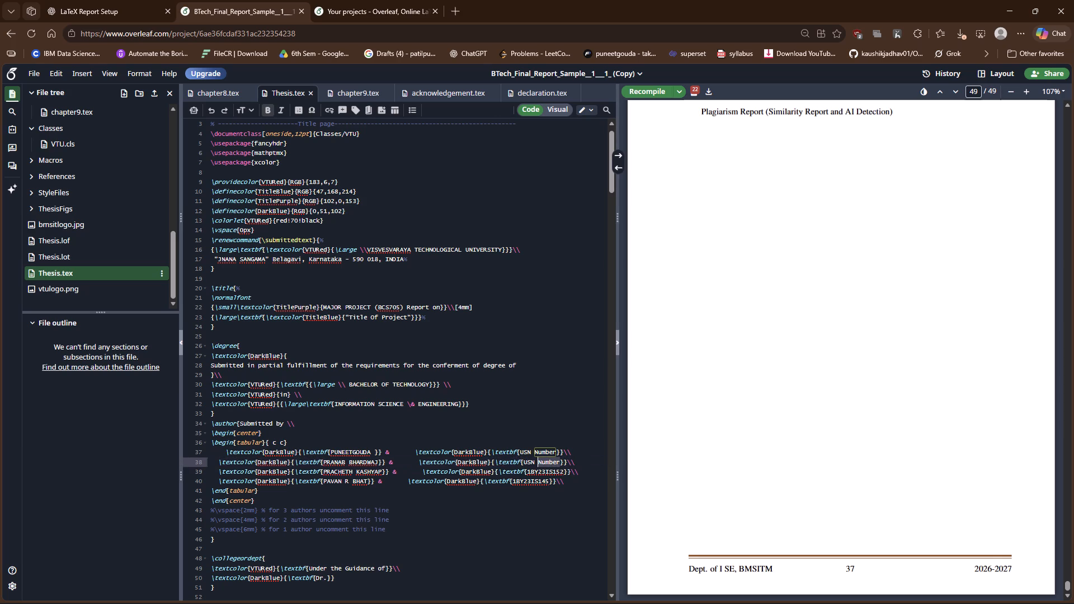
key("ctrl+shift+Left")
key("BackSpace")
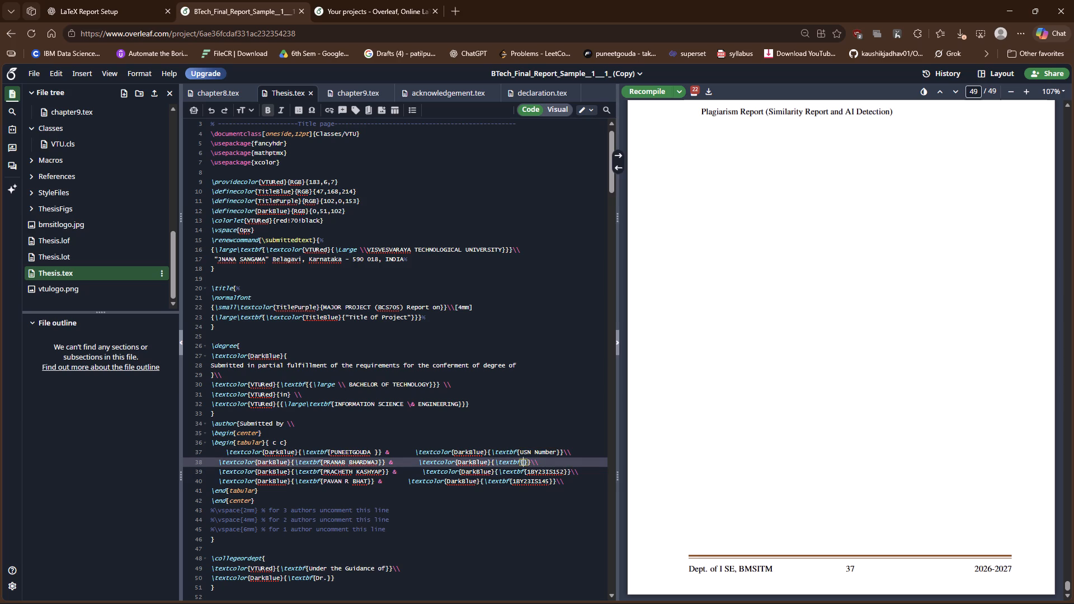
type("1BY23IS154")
Replace the USN Number placeholder in the first student's row of the \author table with that student's USN.
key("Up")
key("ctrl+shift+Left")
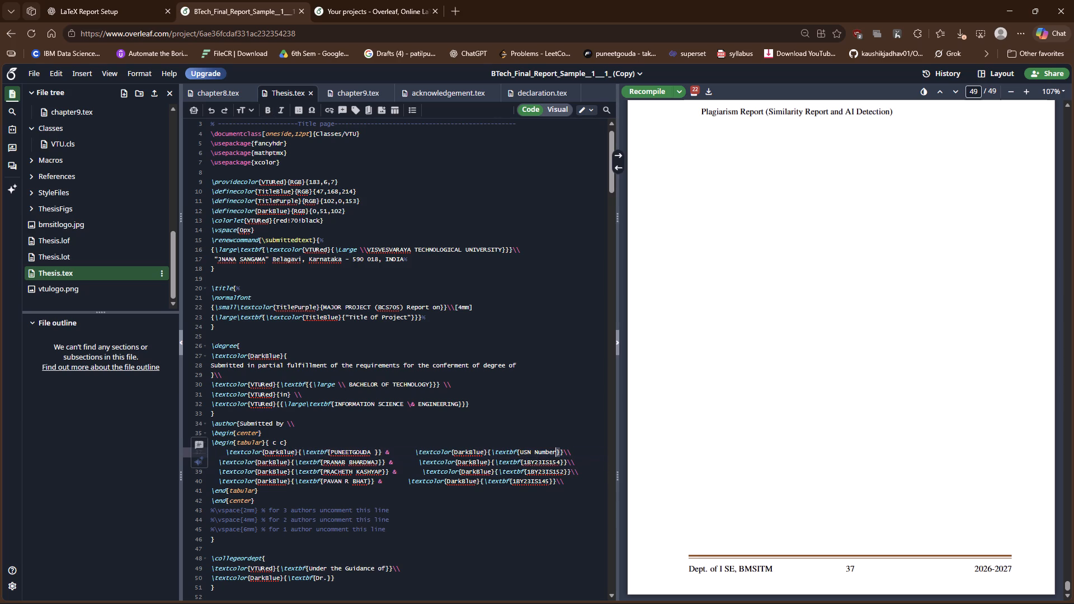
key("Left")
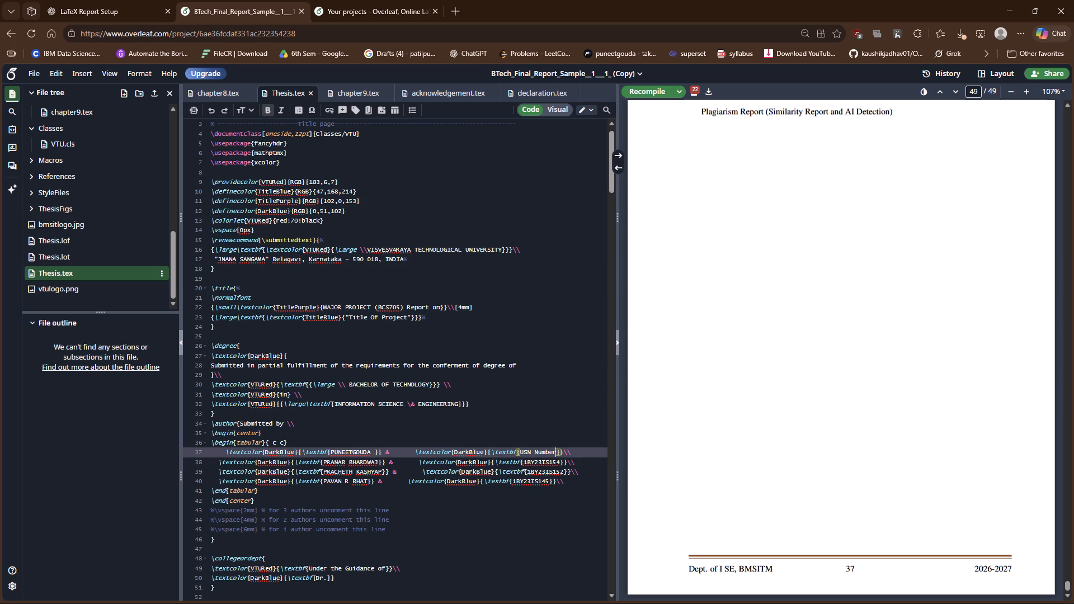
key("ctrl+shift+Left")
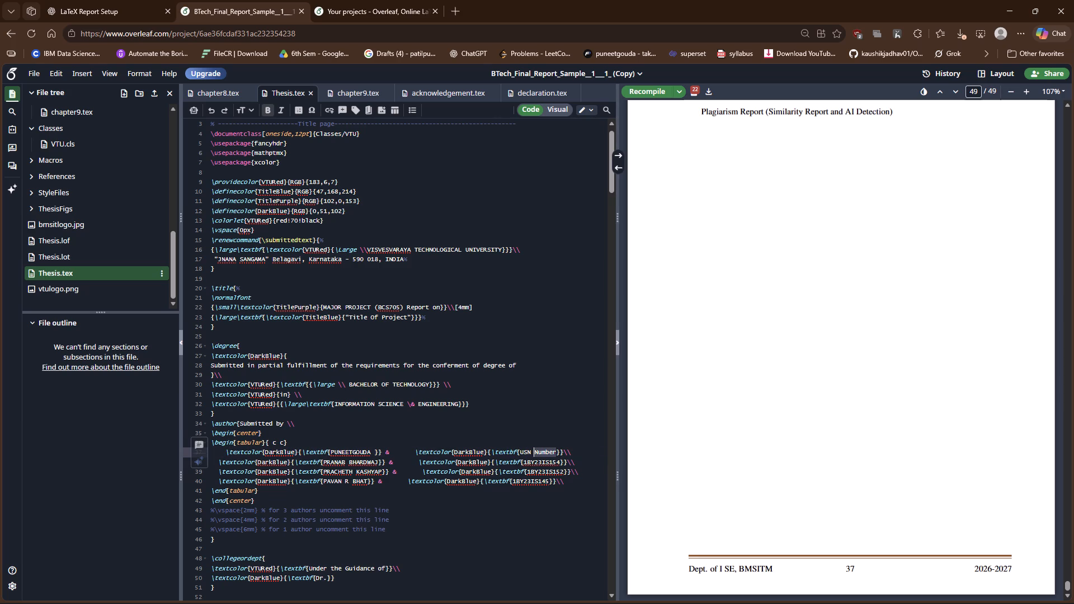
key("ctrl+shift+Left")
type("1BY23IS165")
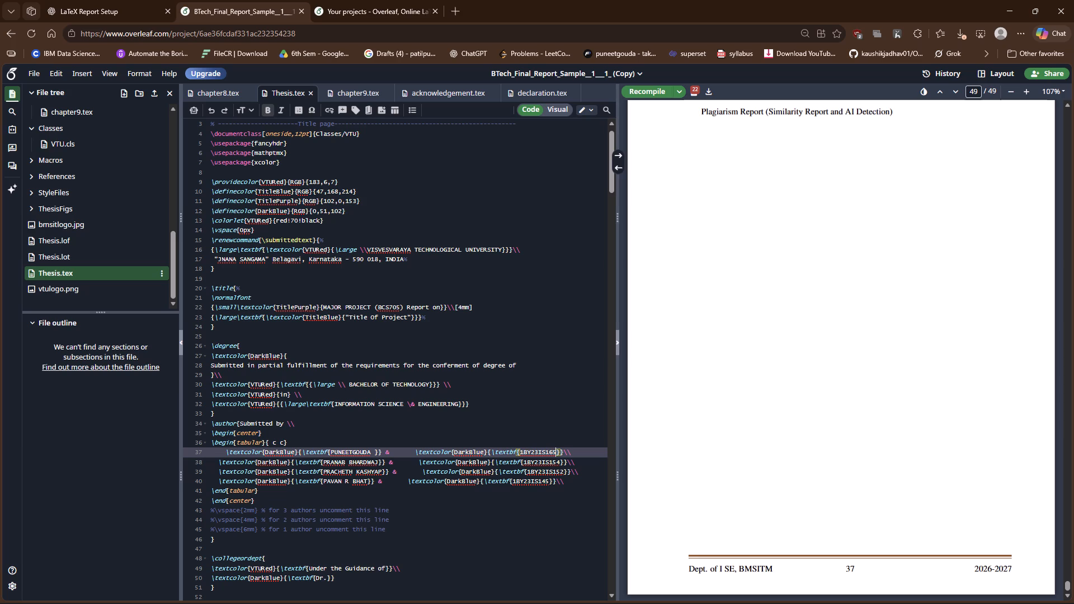
Examine the guide, designation and department blocks below the \author table in Thesis.tex.
scroll(373, 556, "down", 1)
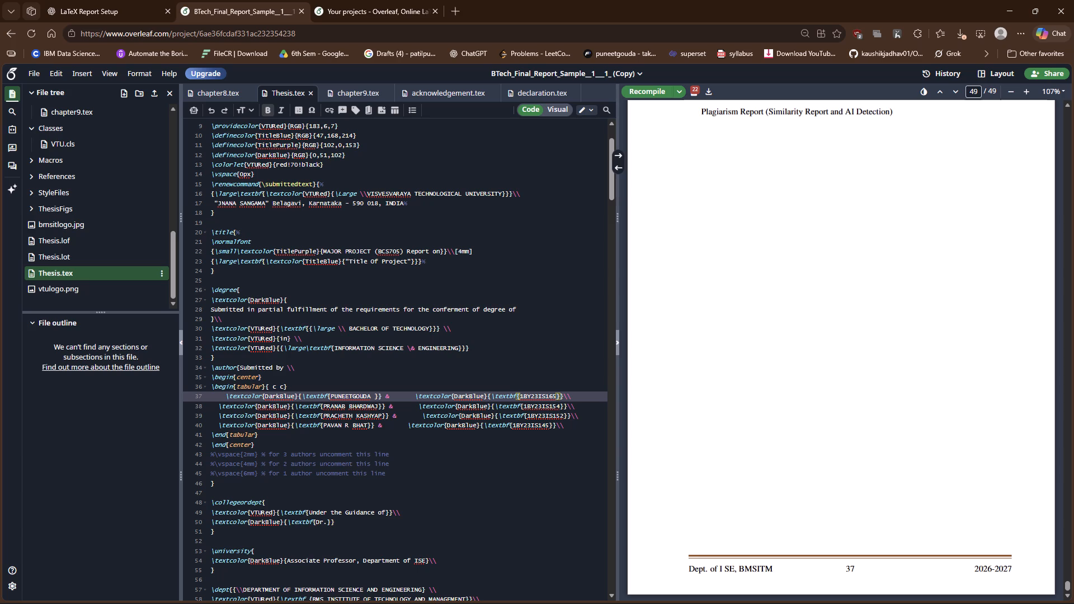
scroll(317, 385, "down", 1)
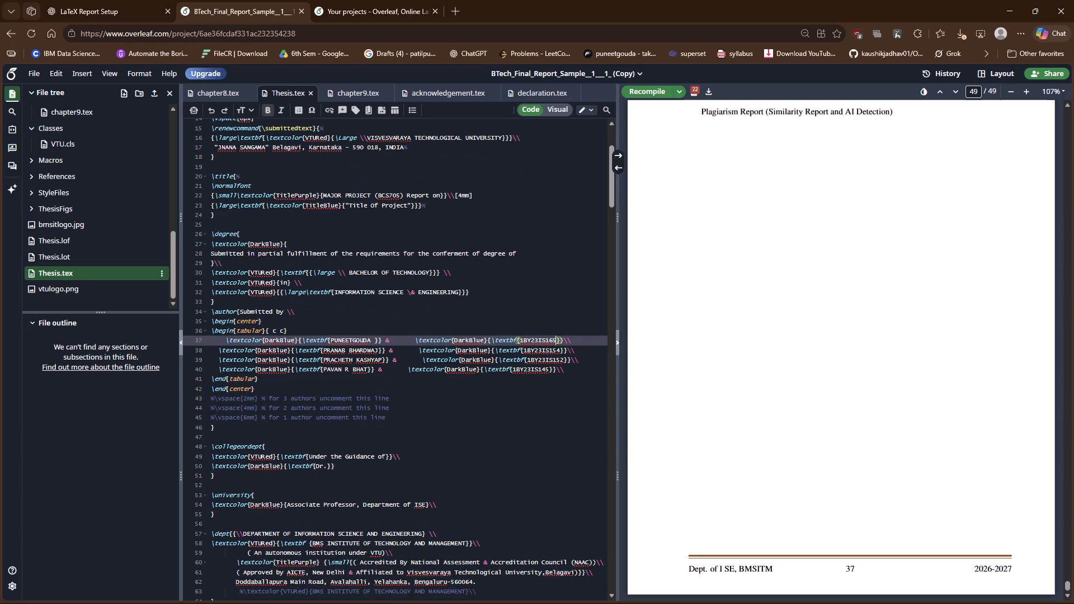
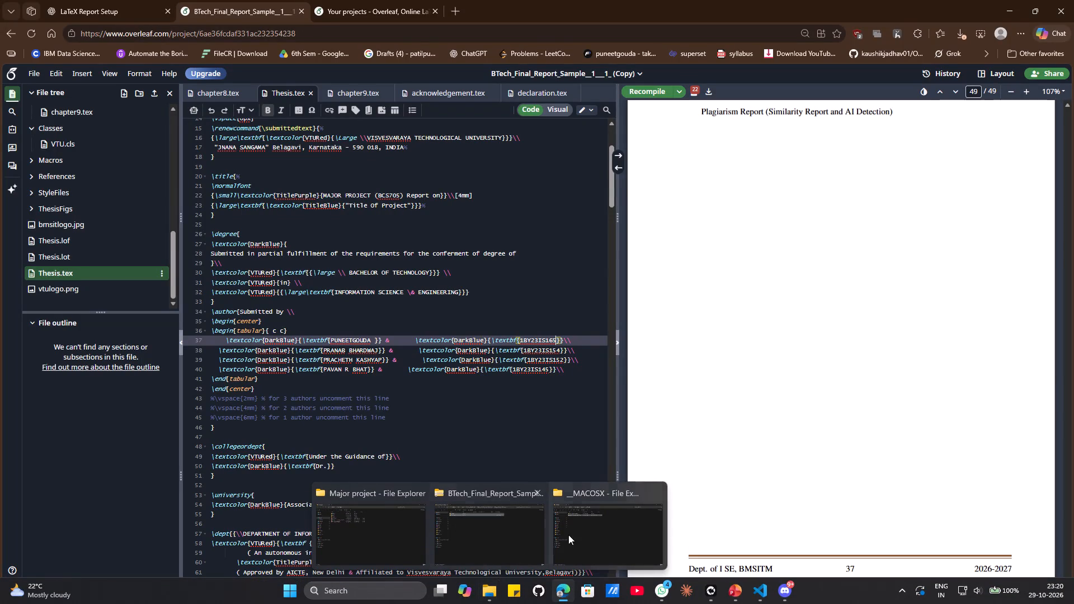
Close the three open File Explorer windows for the Major project, BTech_Final_Report_Sample and __MACOSX folders.
left_click(420, 495)
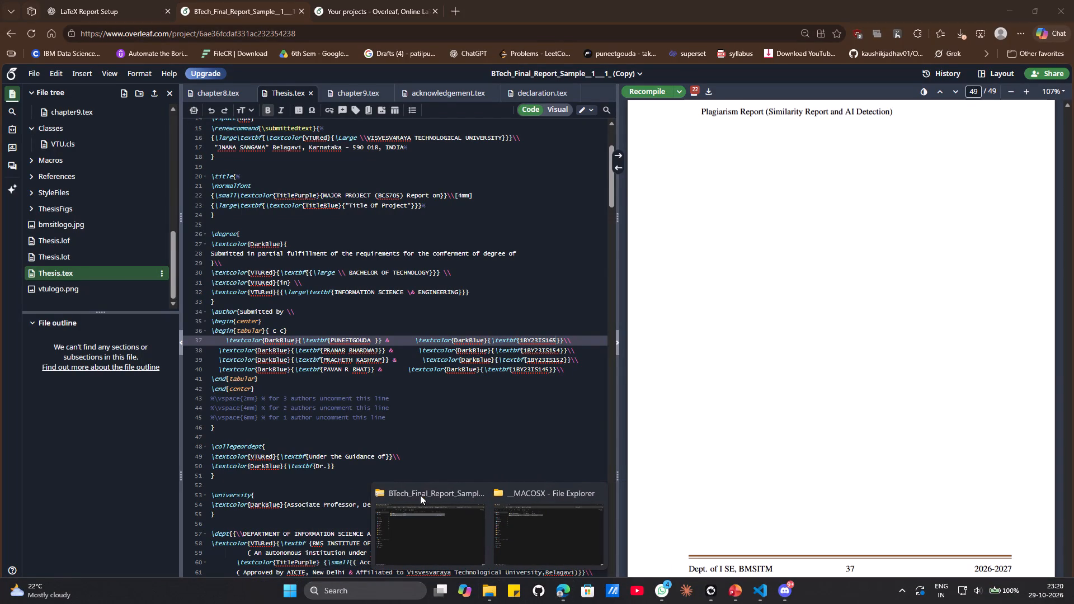
left_click(480, 494)
left_click(537, 499)
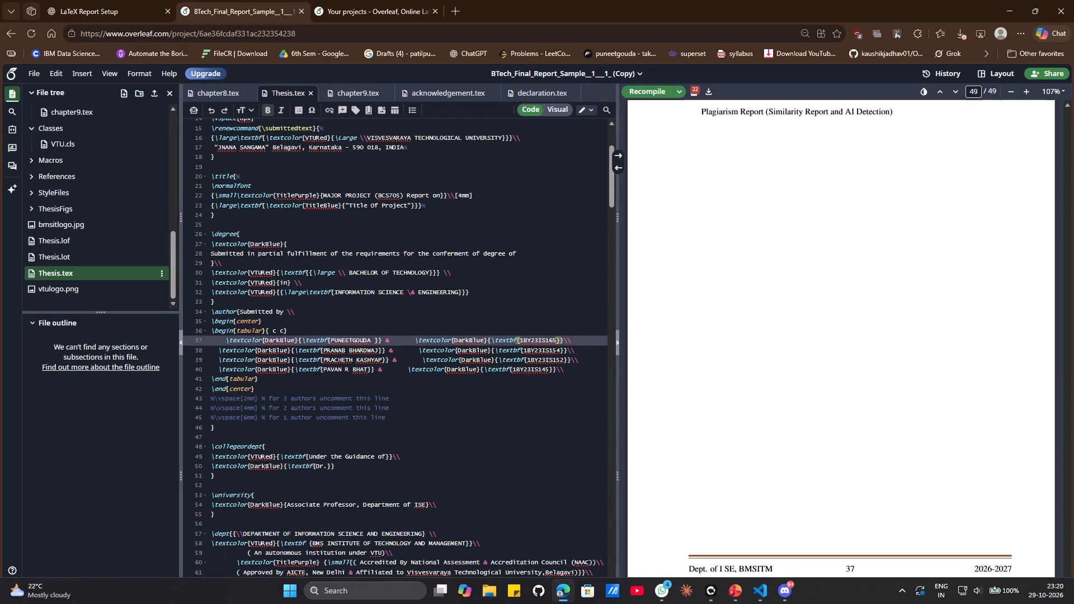
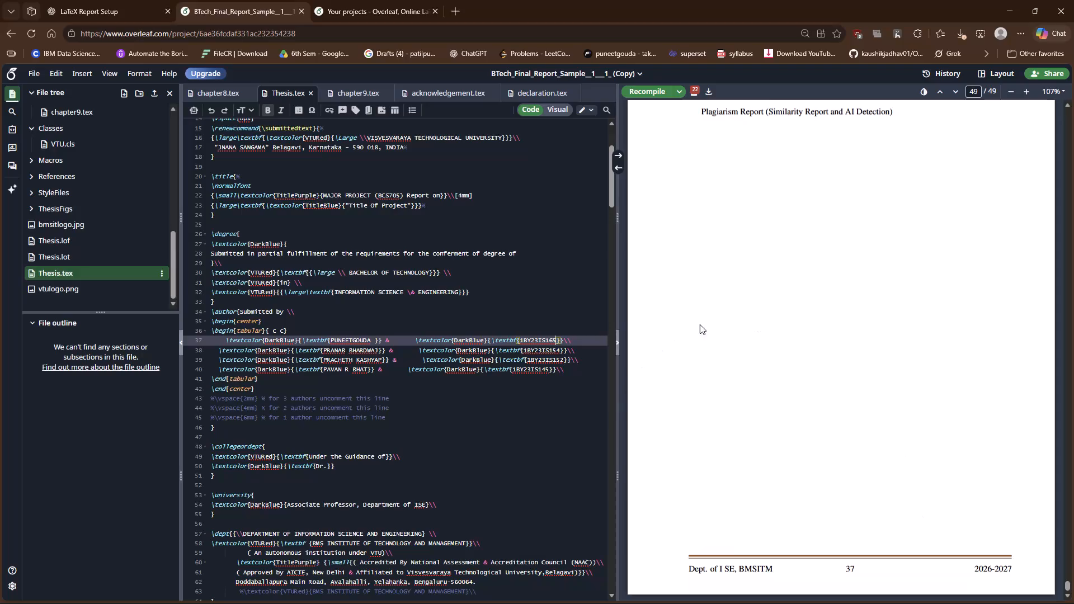
Look over the title page source in Thesis.tex and recompile the report.
scroll(771, 323, "up", 4)
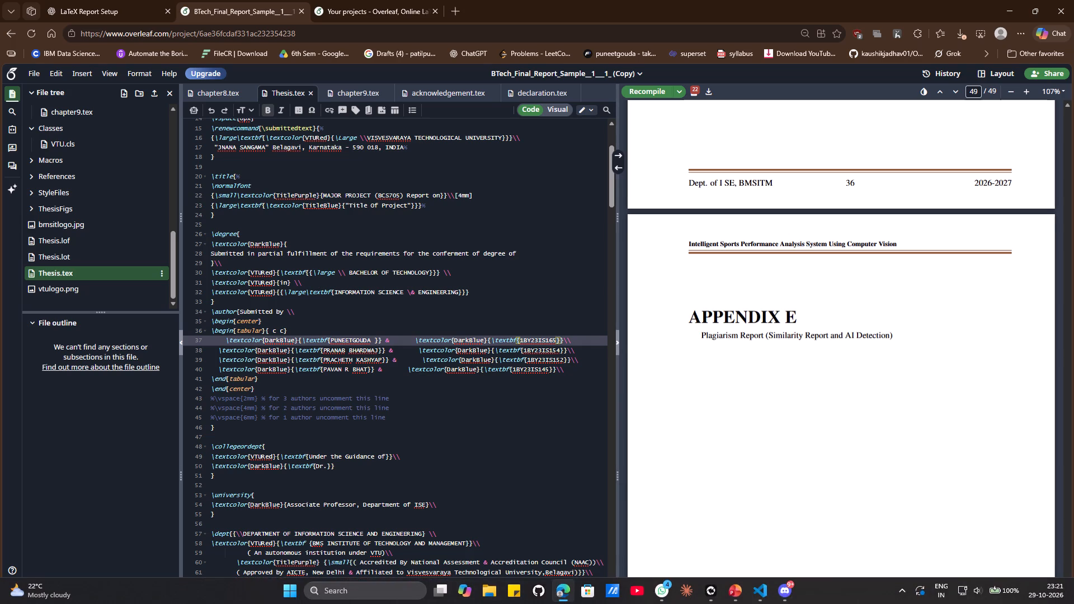
scroll(443, 424, "down", 1)
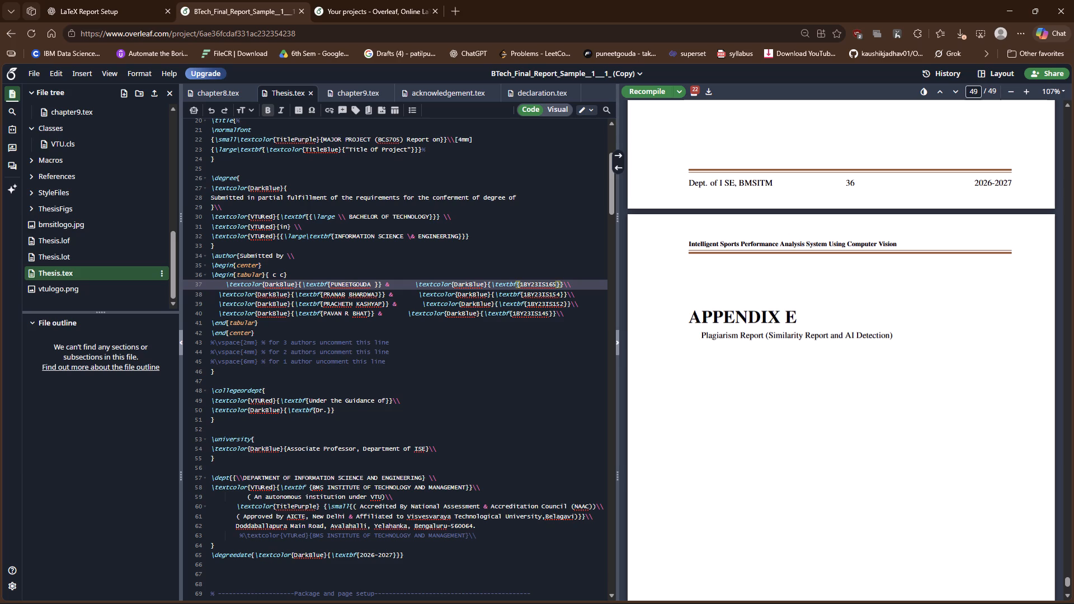
scroll(468, 536, "down", 6)
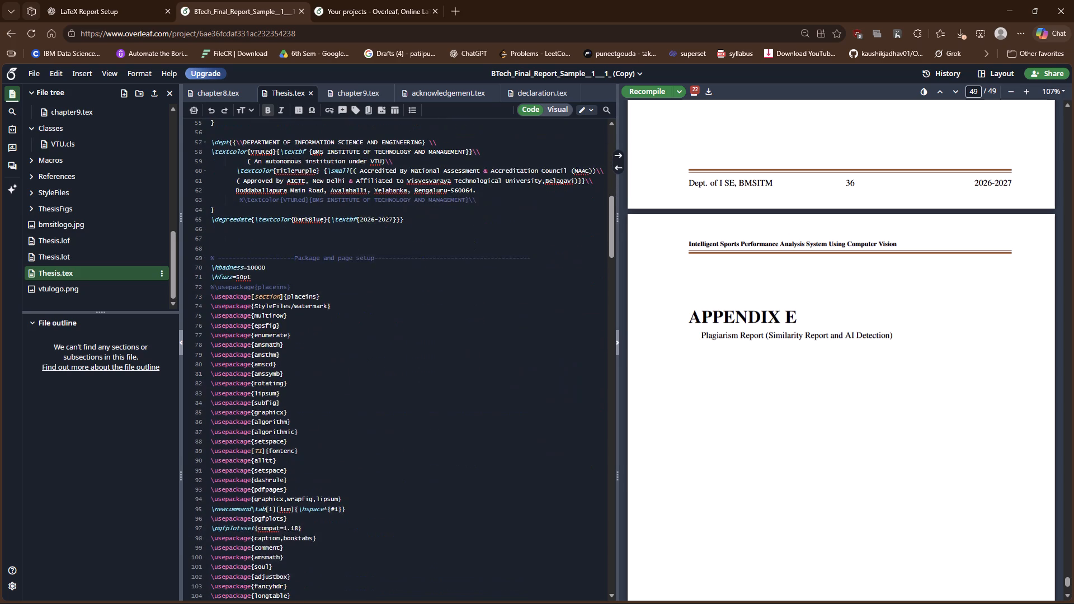
scroll(455, 531, "up", 10)
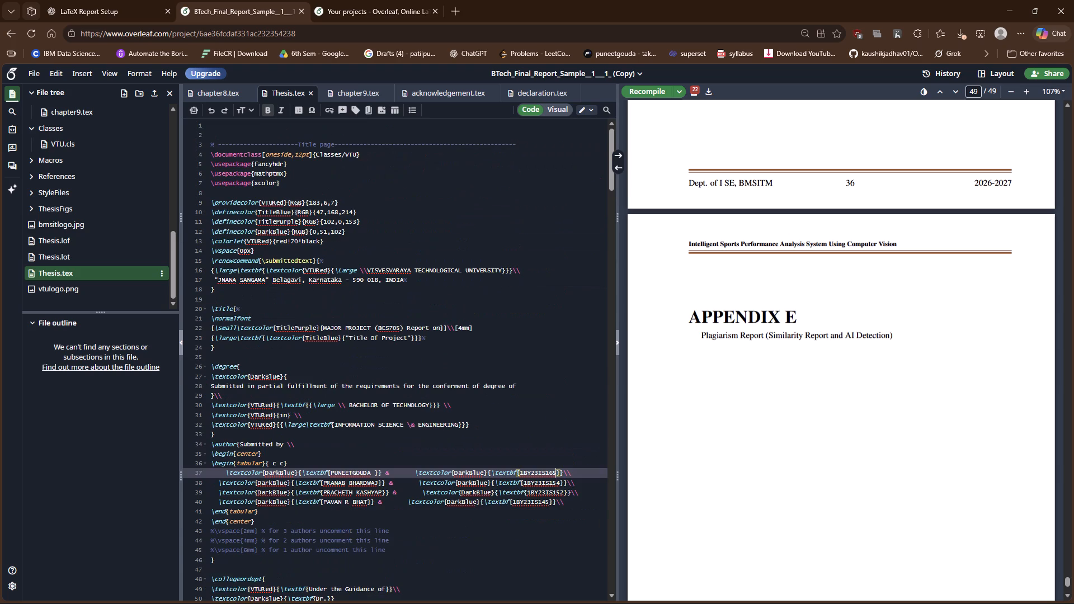
scroll(398, 333, "up", 3)
left_click(449, 199)
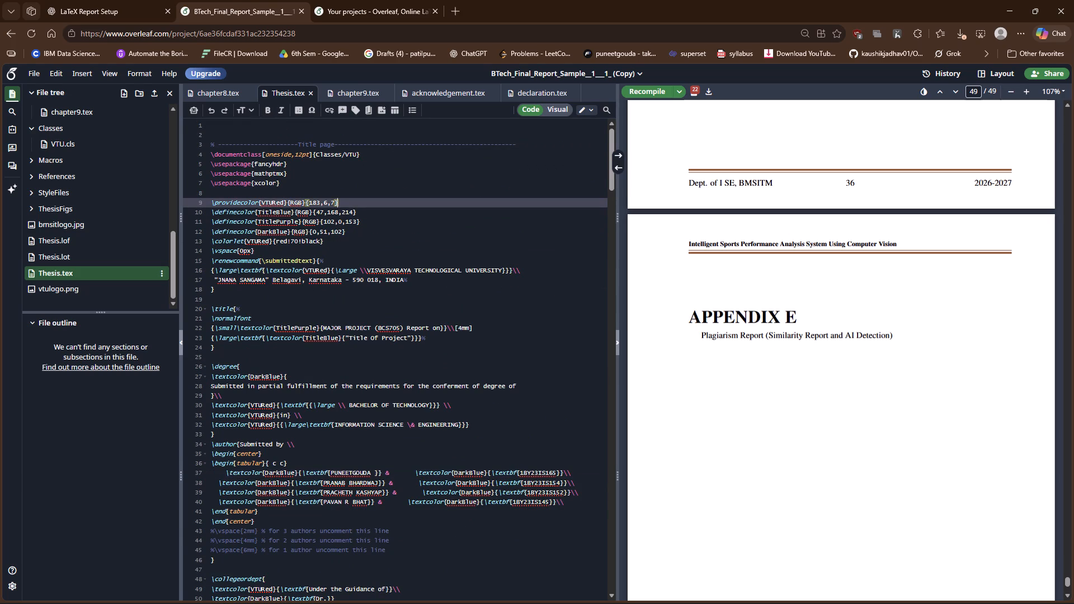
key("ctrl+s")
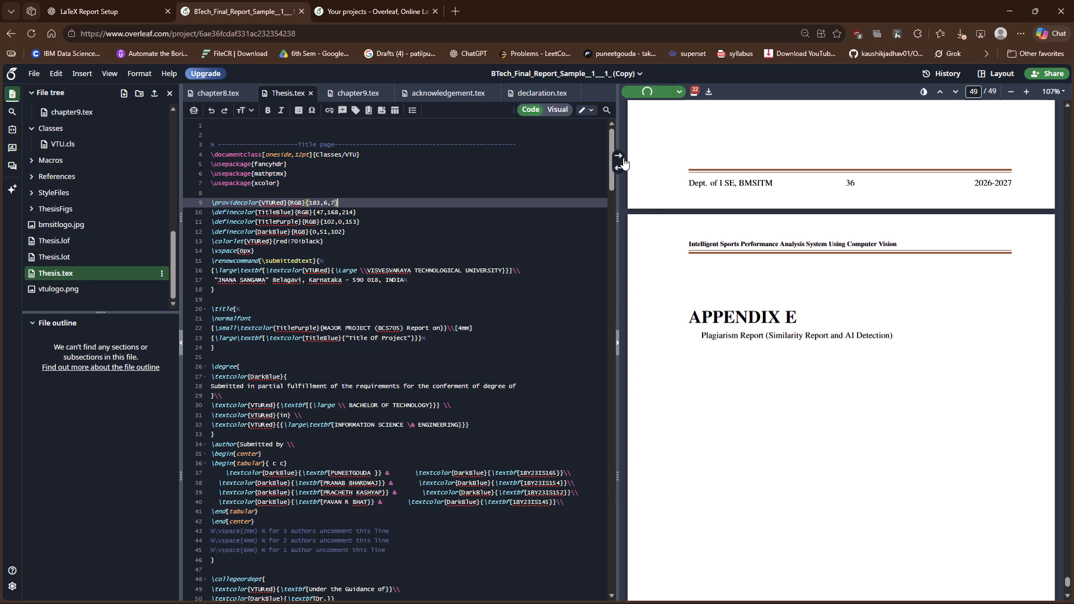
Bring the compiled PDF back to page 1 and review the title page details from university heading to address.
left_click(621, 157)
left_click(620, 156)
left_click(399, 249)
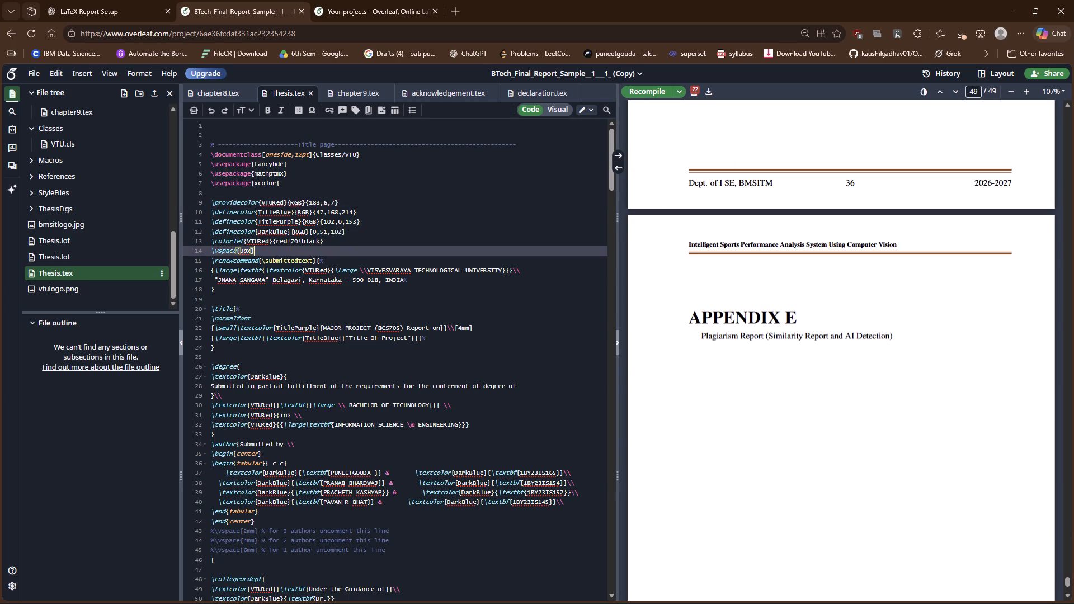
left_click(616, 153)
scroll(835, 336, "up", 4)
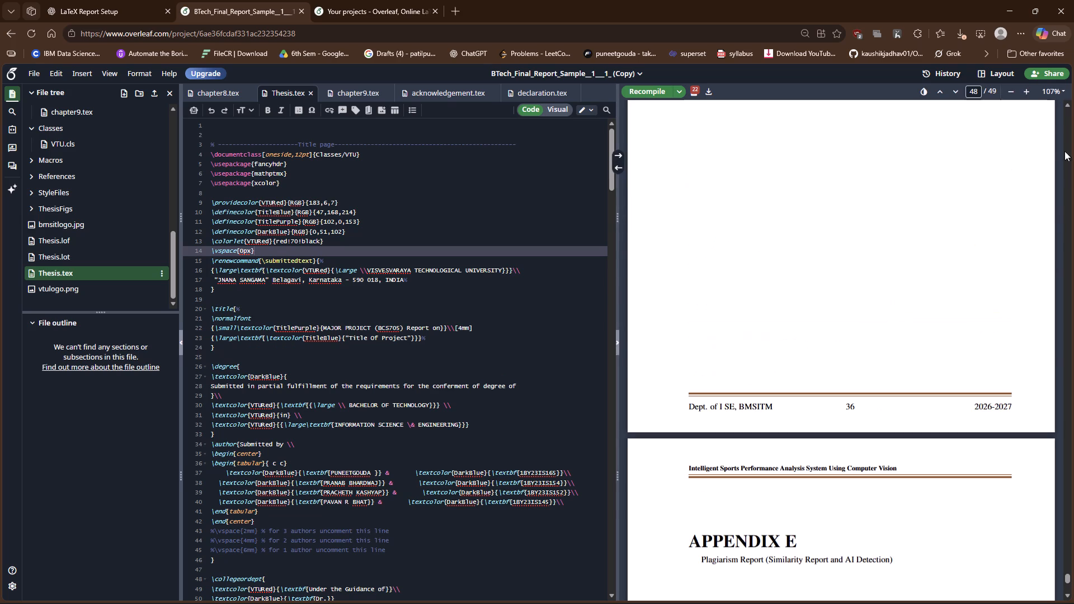
left_click(1056, 118)
left_click(1069, 118)
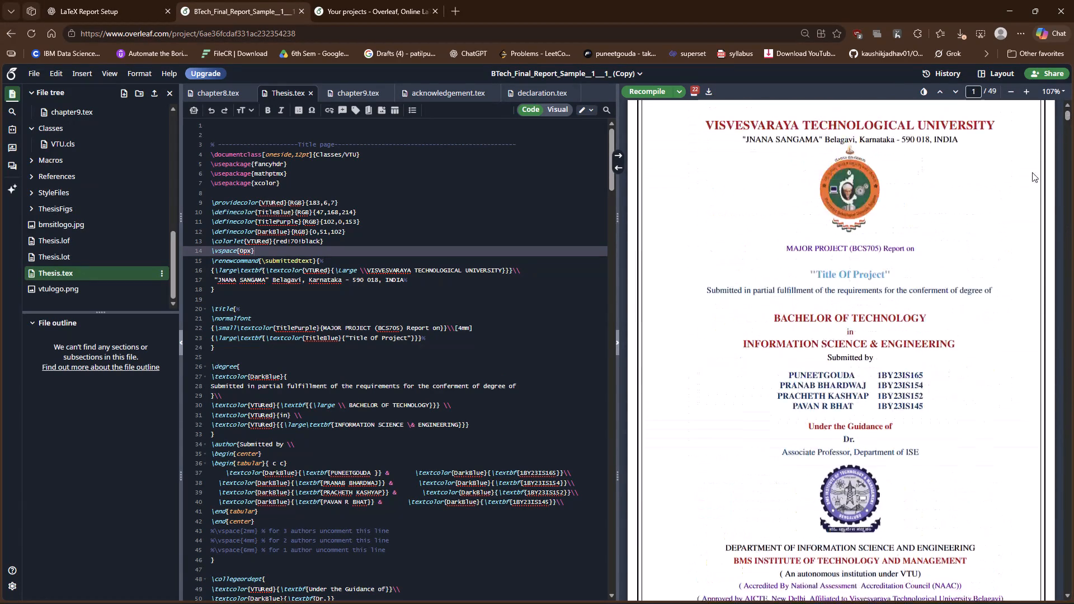
scroll(925, 301, "up", 1)
scroll(924, 301, "down", 4)
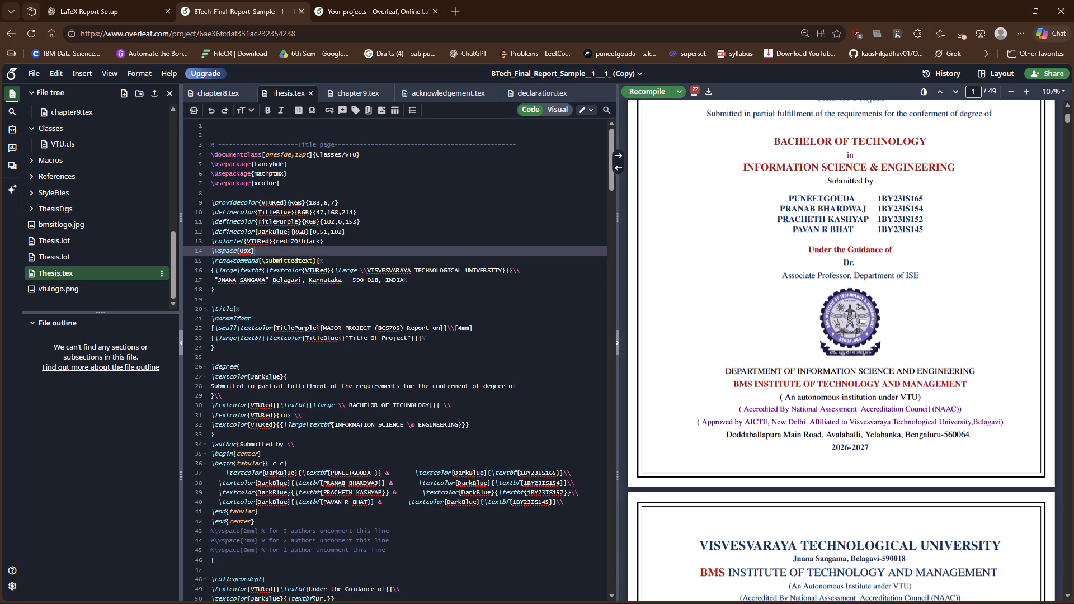
Replace "Dr." under "Under the Guidance of" in Thesis.tex with "Prof." followed by the guide's name in capitals.
scroll(375, 371, "down", 1)
scroll(291, 440, "down", 2)
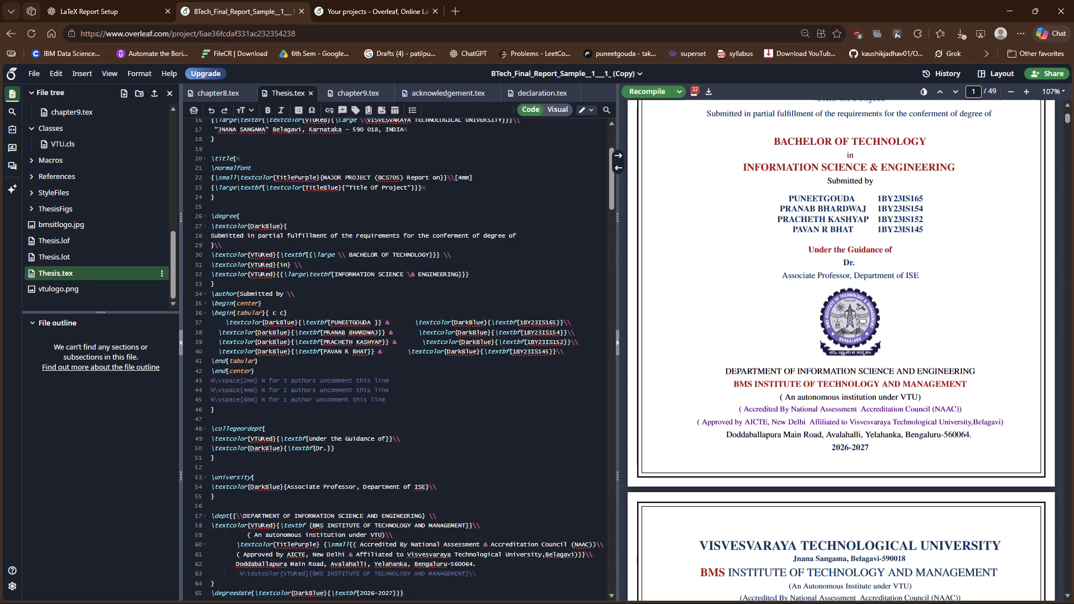
left_click(327, 432)
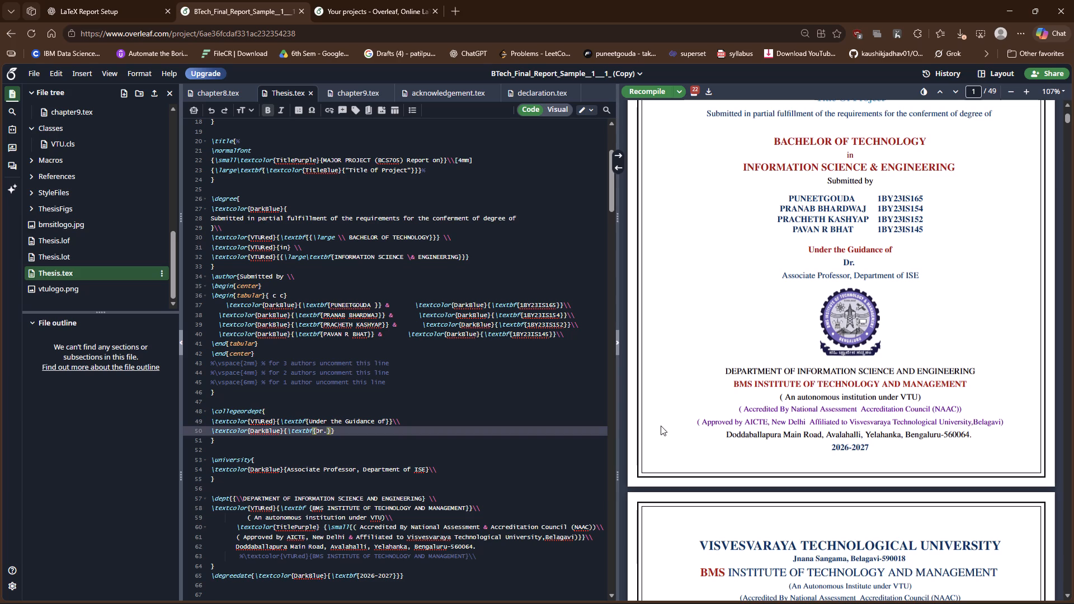
key("BackSpace")
key("BackSpace")
key("BackSpace")
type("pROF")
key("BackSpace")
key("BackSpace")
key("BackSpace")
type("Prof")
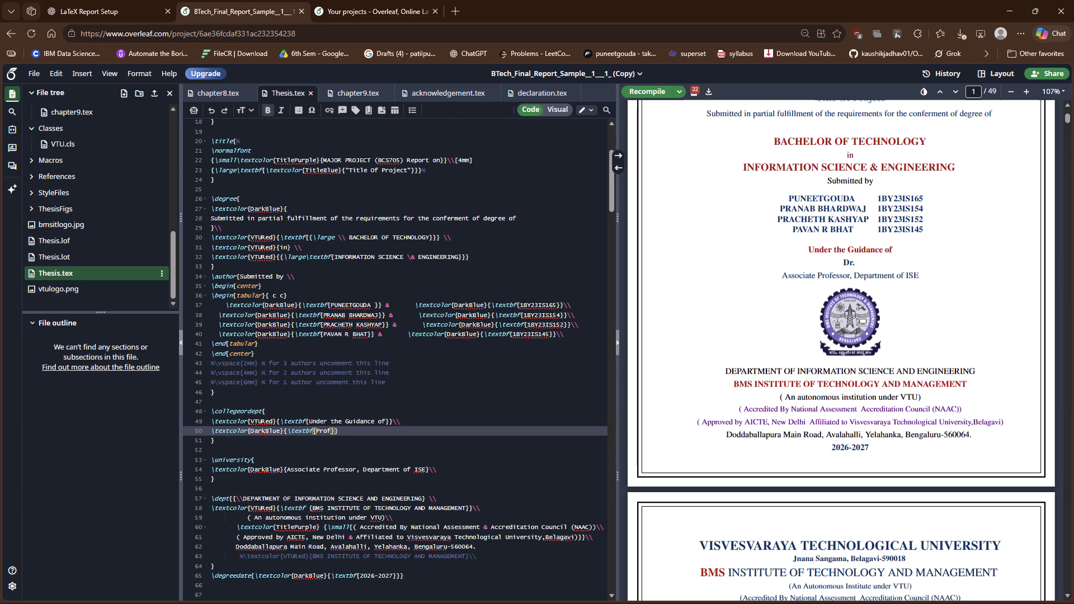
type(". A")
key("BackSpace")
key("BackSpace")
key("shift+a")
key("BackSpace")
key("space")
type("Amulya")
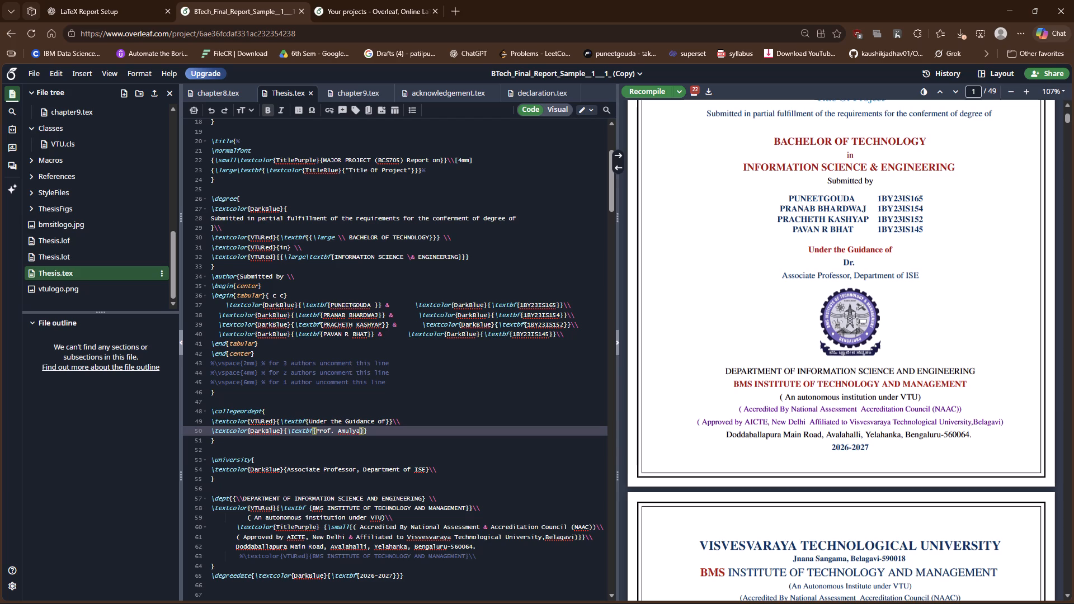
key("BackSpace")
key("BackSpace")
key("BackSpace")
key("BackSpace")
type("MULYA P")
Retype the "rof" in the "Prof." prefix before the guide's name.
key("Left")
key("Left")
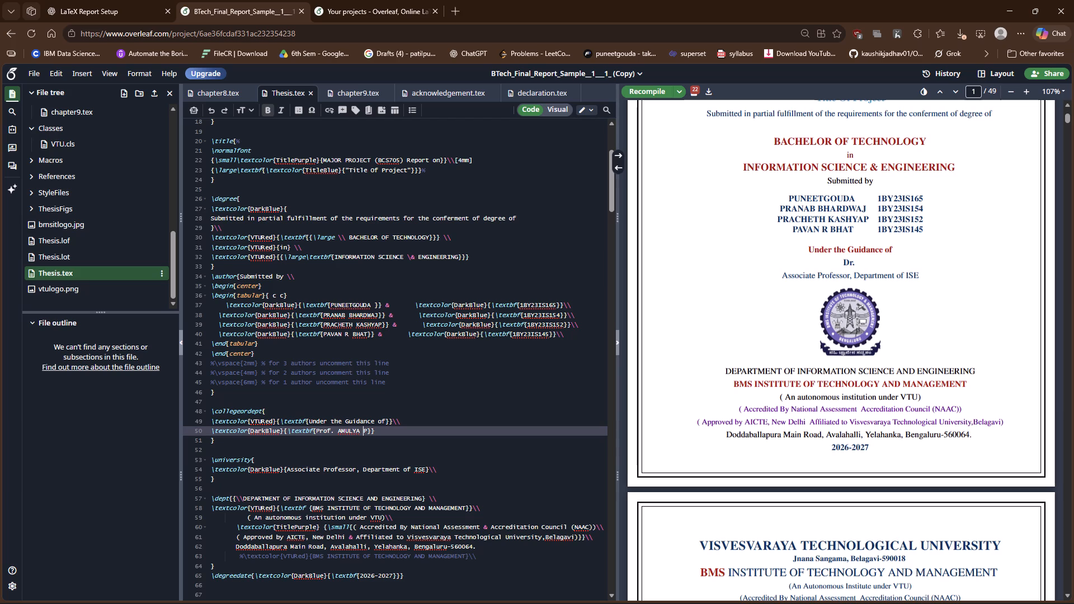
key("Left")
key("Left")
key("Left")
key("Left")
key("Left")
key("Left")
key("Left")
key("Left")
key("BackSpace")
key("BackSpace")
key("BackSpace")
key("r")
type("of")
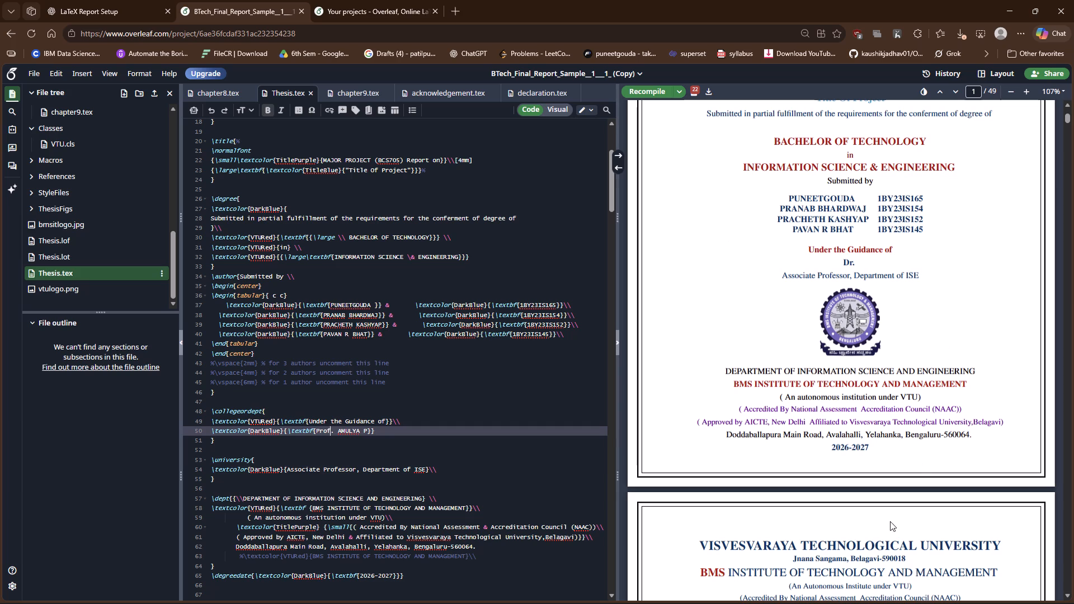
Recompile the report and check the guide's line on the title page.
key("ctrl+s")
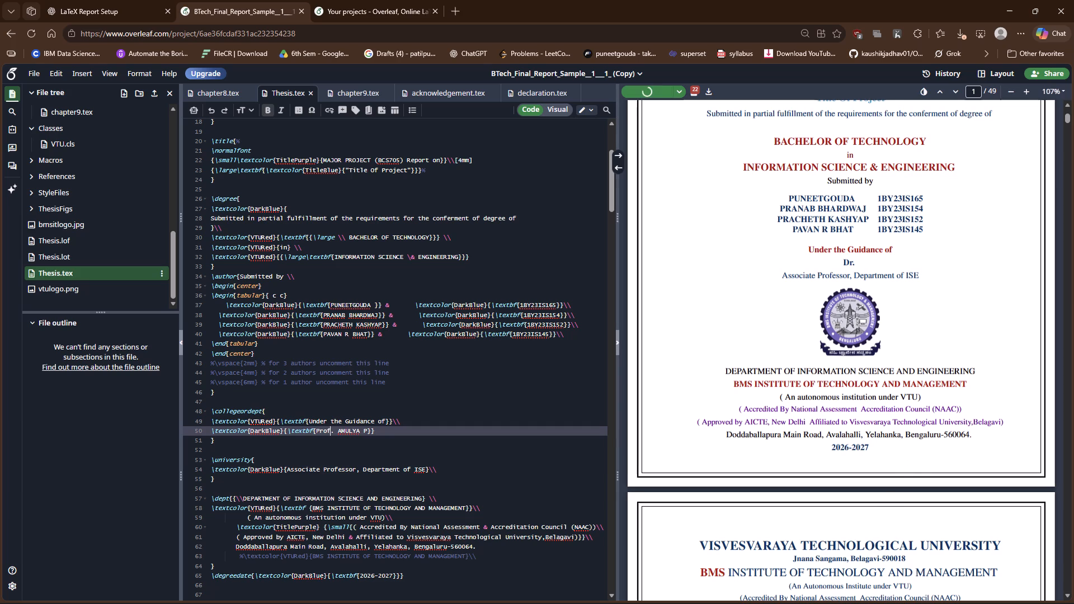
scroll(953, 433, "up", 1)
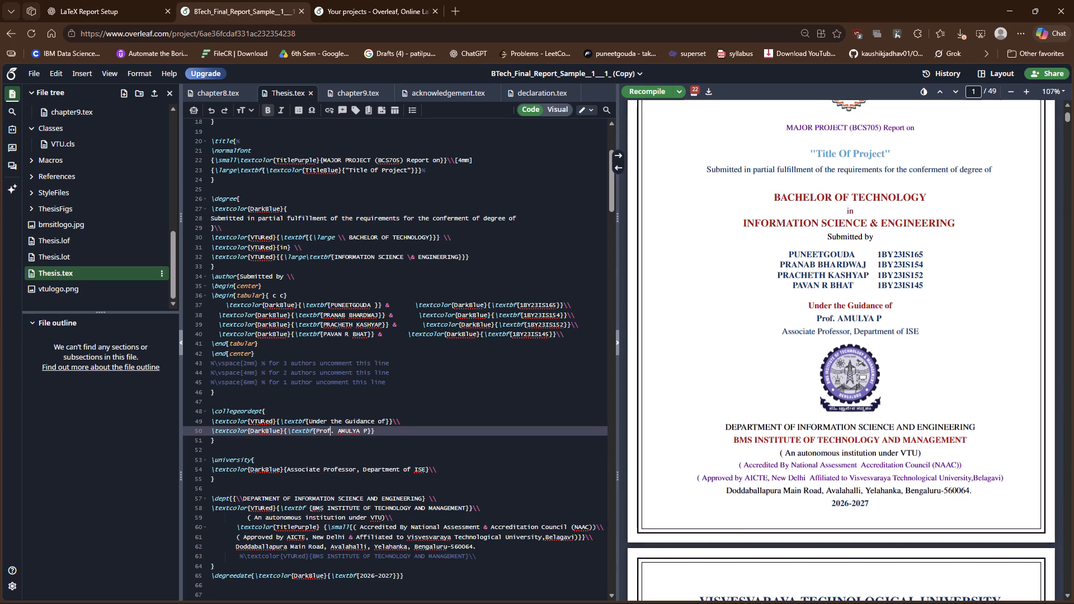
Remove "Associate" from the guide's designation so it reads "Professor, Department of ISE", recompile, and check the title page.
left_click_drag(323, 469, 305, 472)
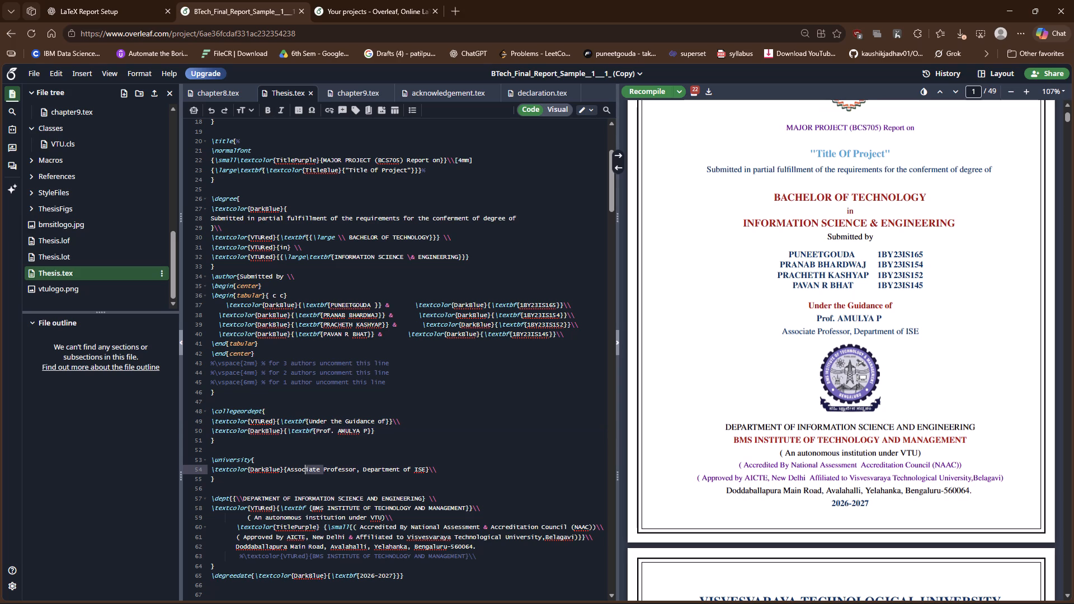
left_click_drag(305, 472, 287, 468)
key("BackSpace")
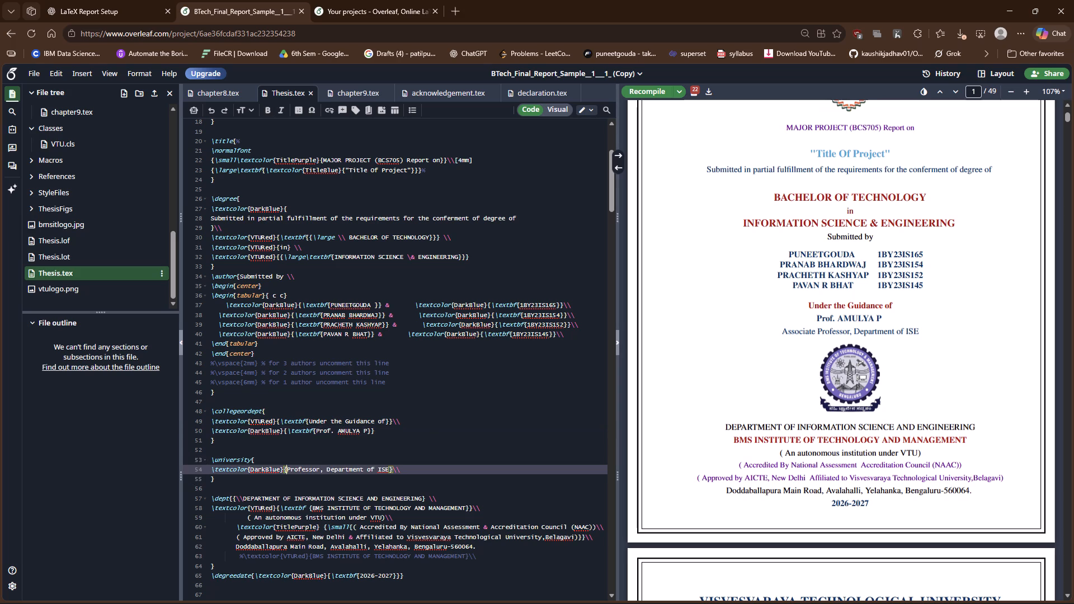
key("ctrl+s")
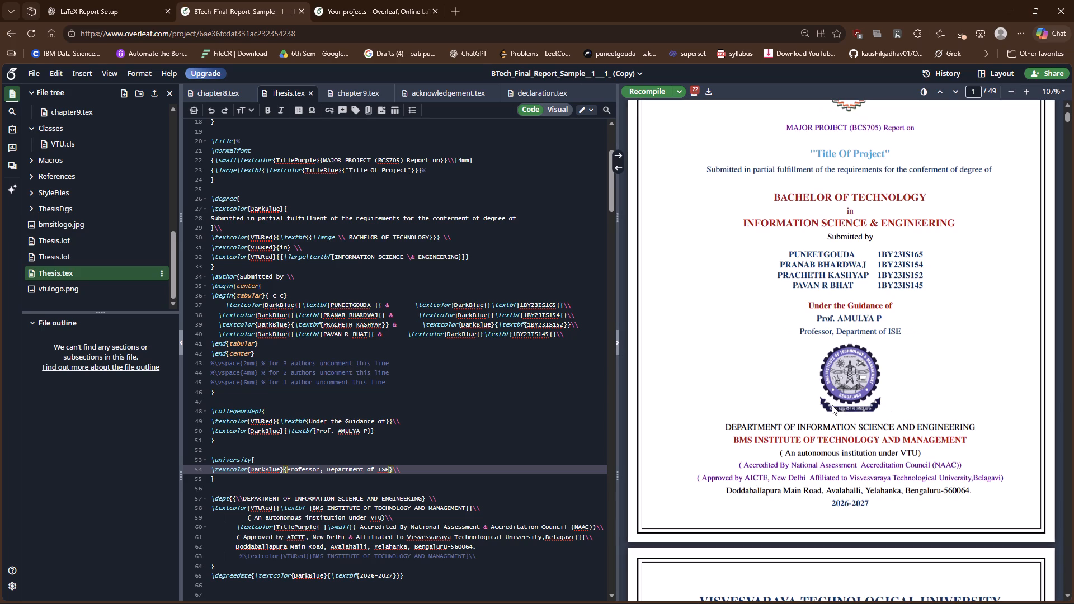
scroll(884, 432, "up", 2)
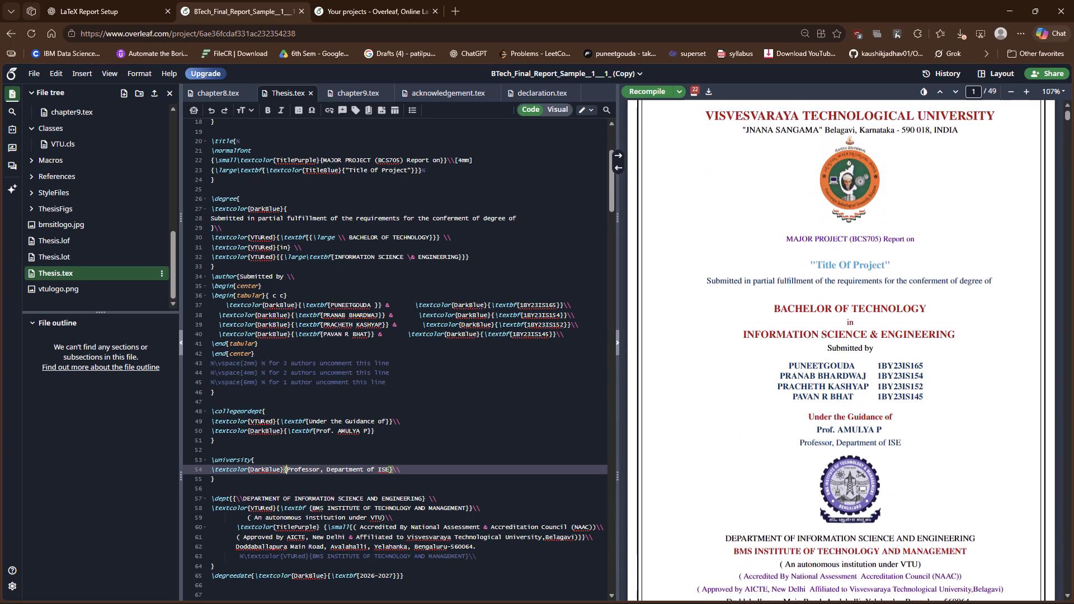
scroll(885, 417, "up", 1)
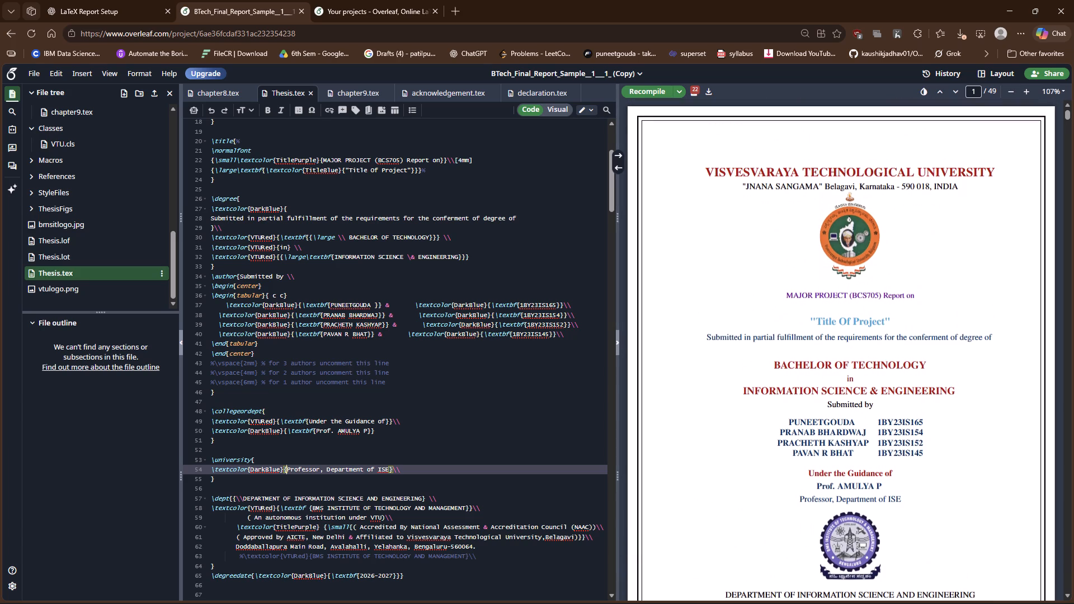
scroll(383, 225, "up", 1)
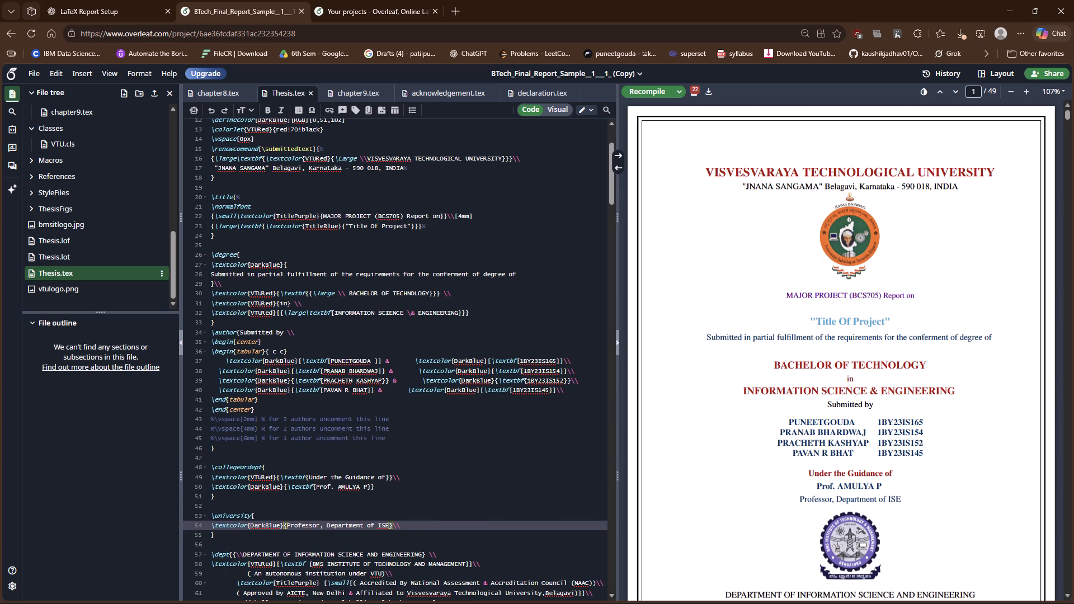
Replace the "Title Of Project" placeholder in Thesis.tex with "INTELLIGENT SPORTS PERFORMANCE ANALYSIS SYSTEM USING COMPUTER VISION" and recompile the report.
left_click_drag(406, 226, 353, 229)
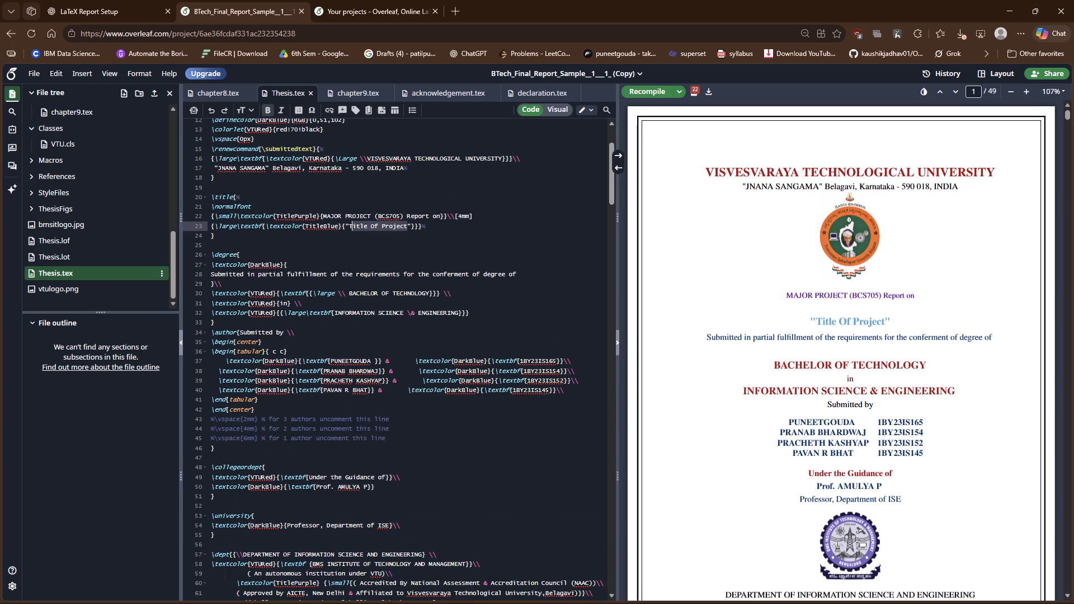
left_click_drag(353, 229, 350, 229)
key("i")
key("BackSpace")
key("shift+i")
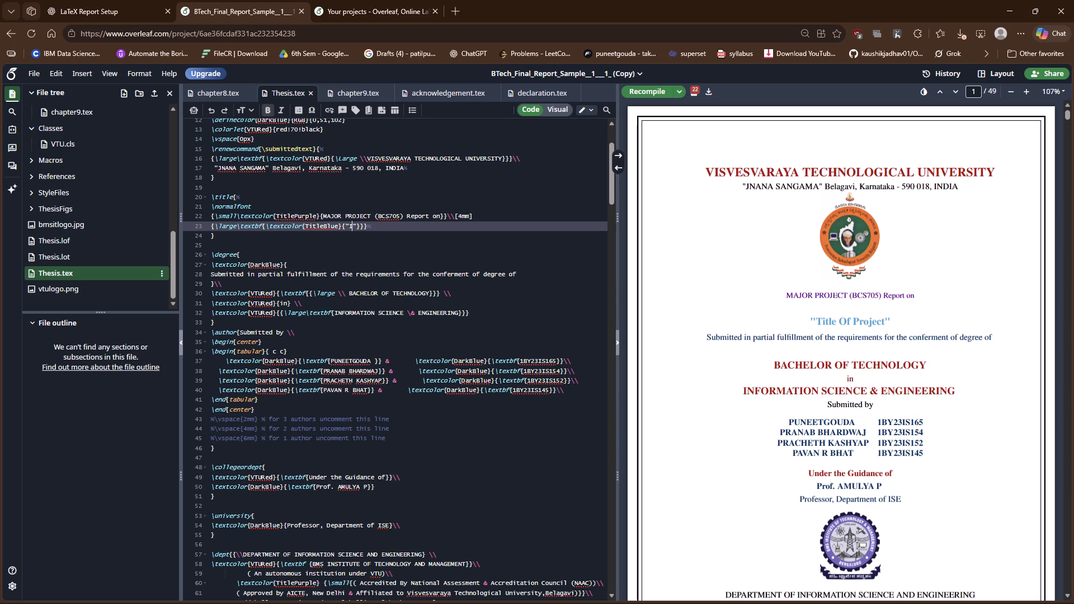
type("NTELLIGENT")
key("space")
type("SO")
key("BackSpace")
type("PORTS")
key("space")
type("PERFORM")
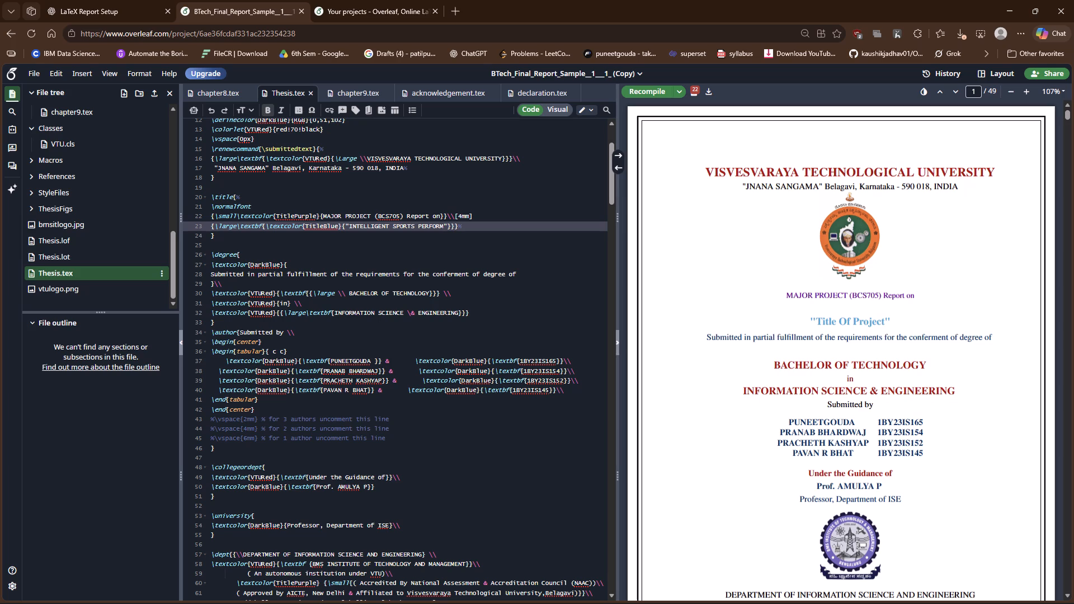
type("ANCE ANAL")
type("YSIS")
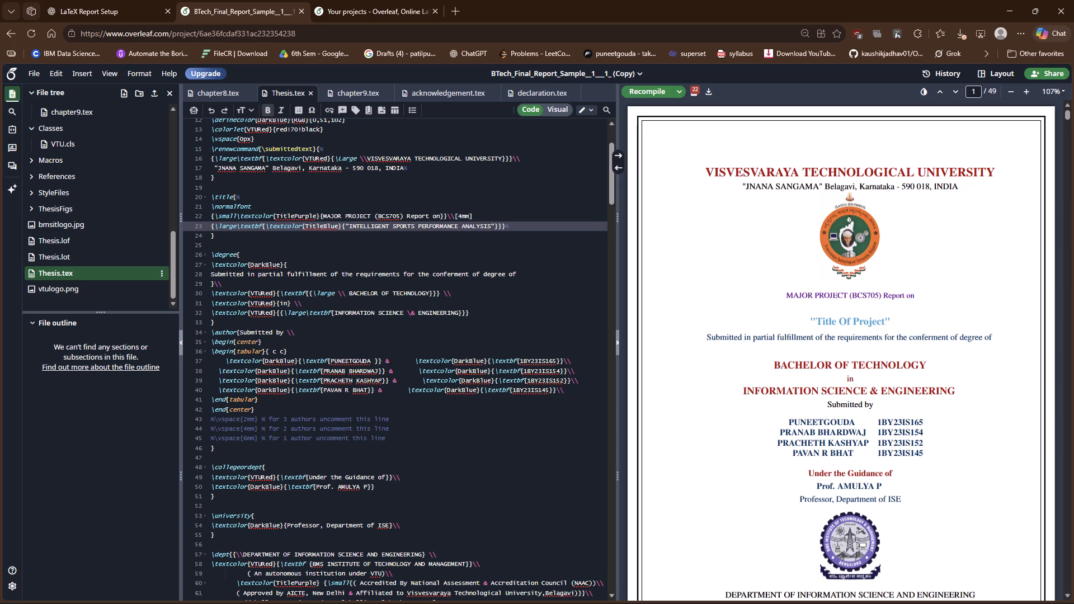
key("space")
type("SYSTEM")
key("space")
type("USING COMPUTER VISION")
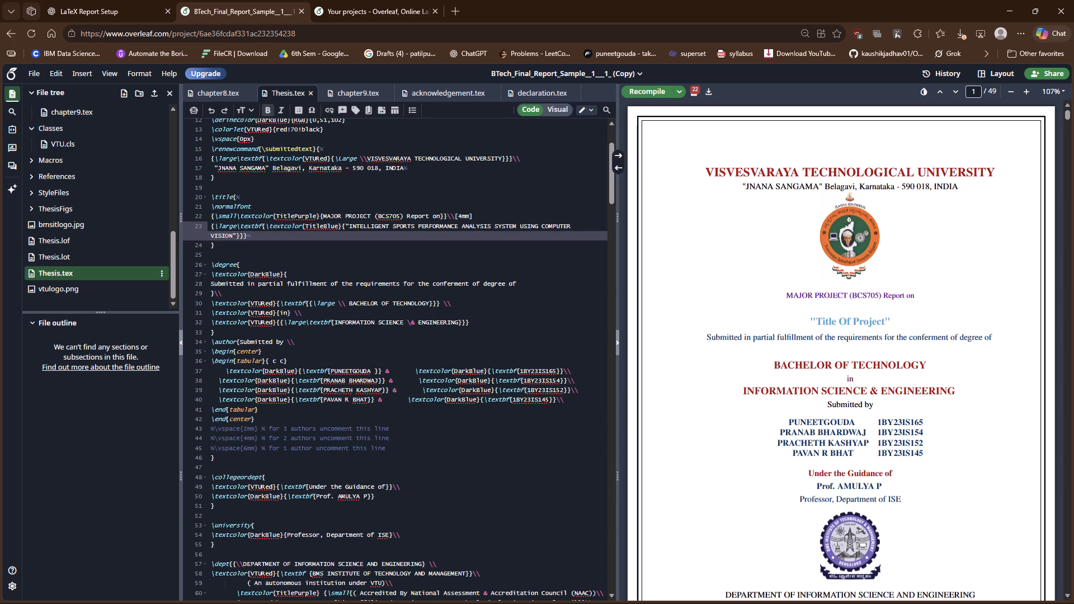
key("ctrl+s")
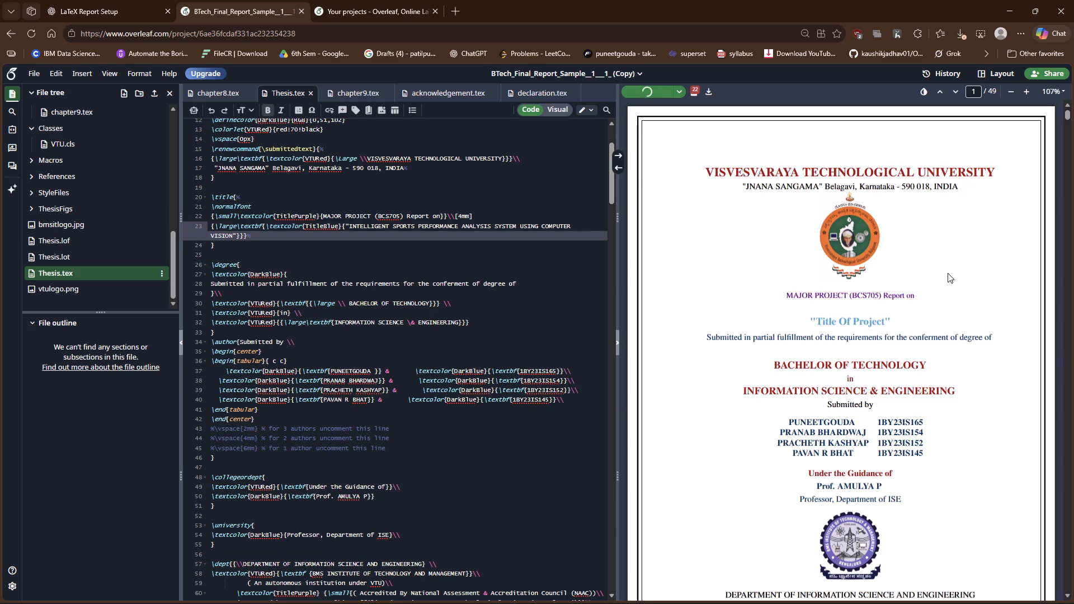
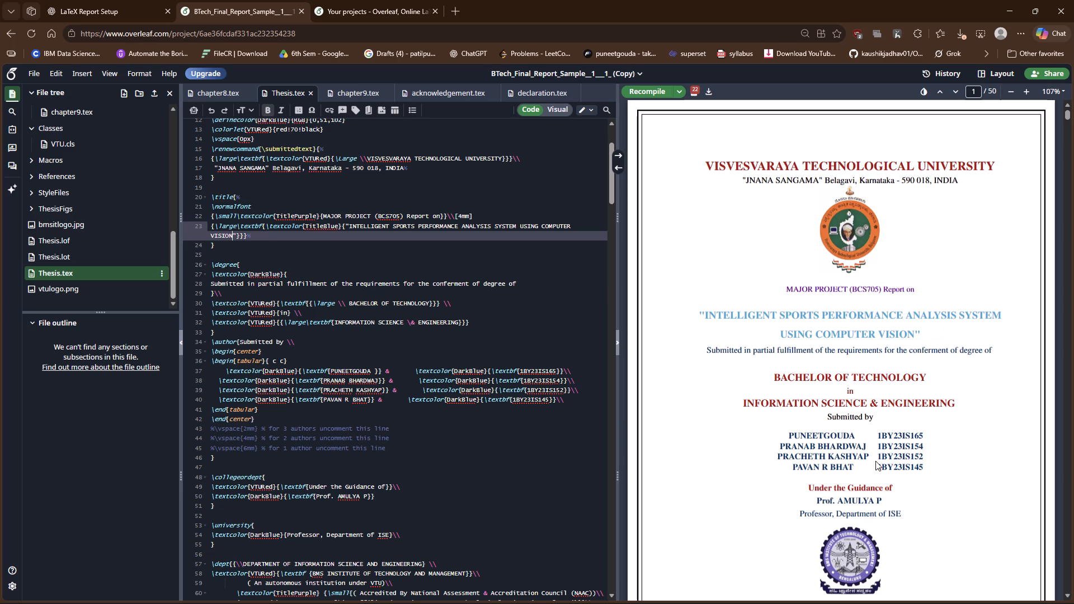
Examine the layout of the compiled title page and the page after it, then the start of the Thesis.tex source.
scroll(875, 461, "down", 6)
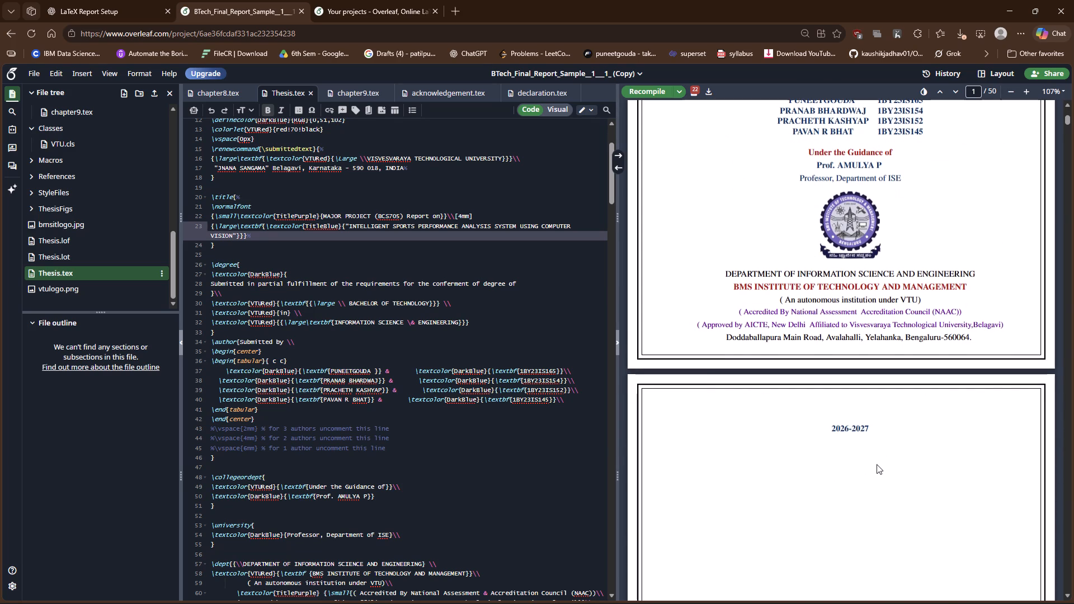
scroll(877, 464, "down", 9)
scroll(878, 453, "up", 5)
scroll(879, 449, "down", 5)
scroll(879, 448, "up", 2)
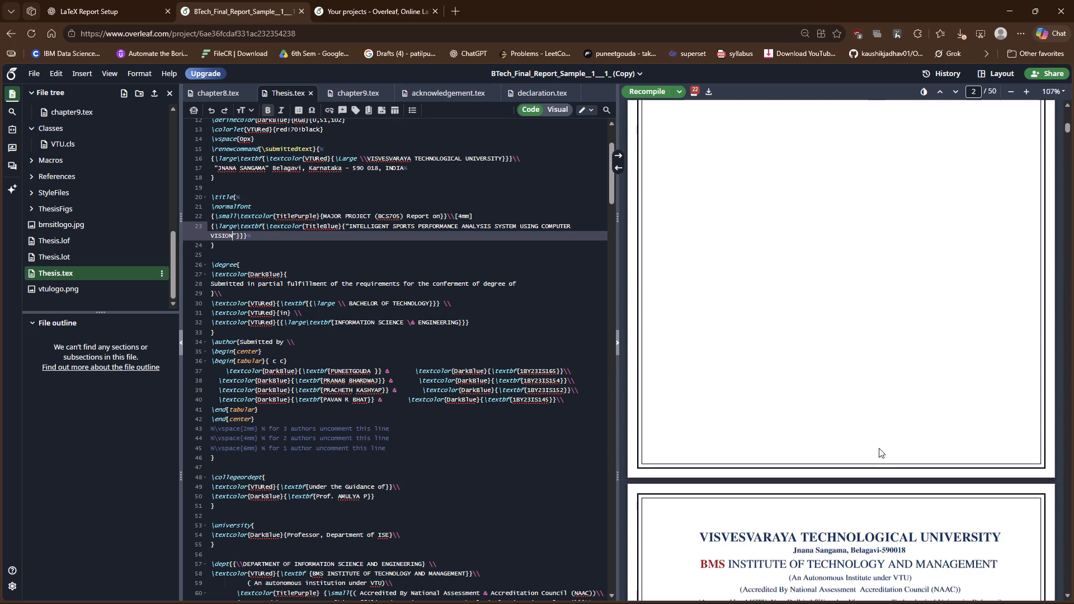
scroll(879, 448, "up", 13)
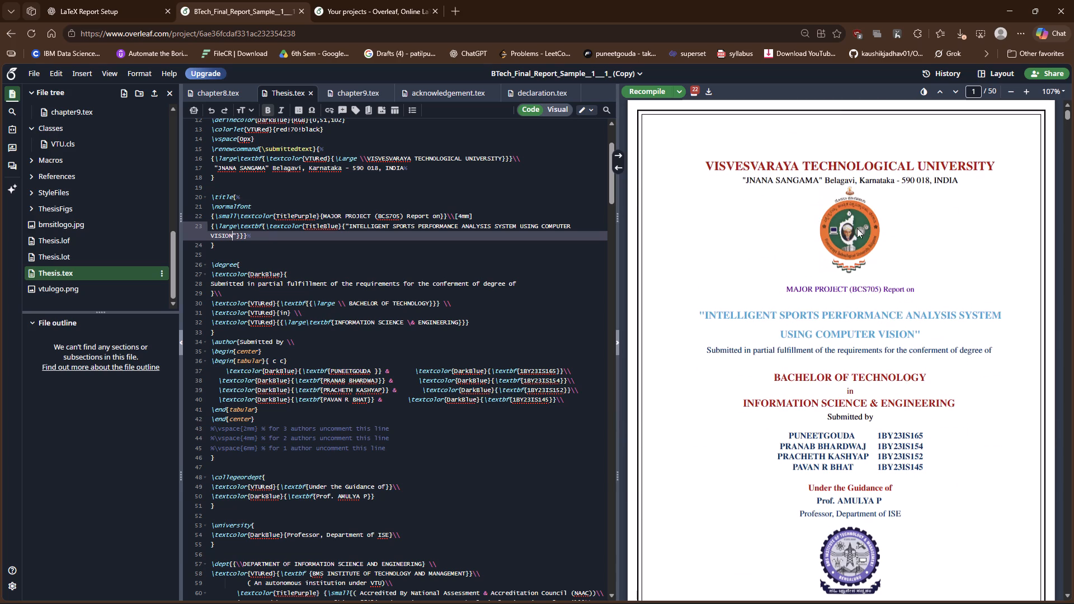
left_click(825, 133)
scroll(835, 190, "up", 2)
scroll(360, 296, "up", 5)
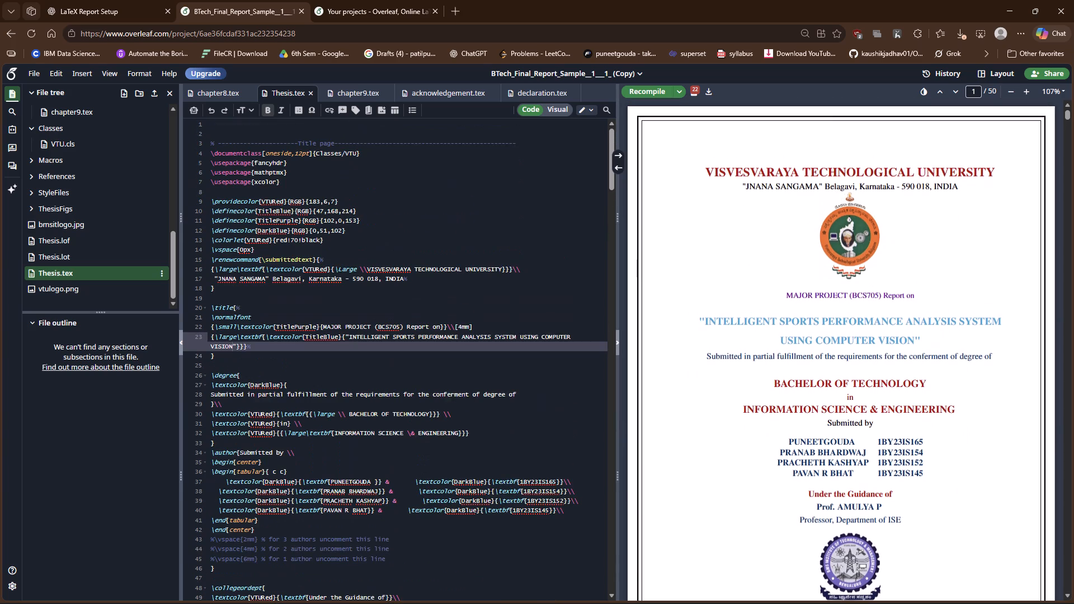
scroll(359, 294, "up", 4)
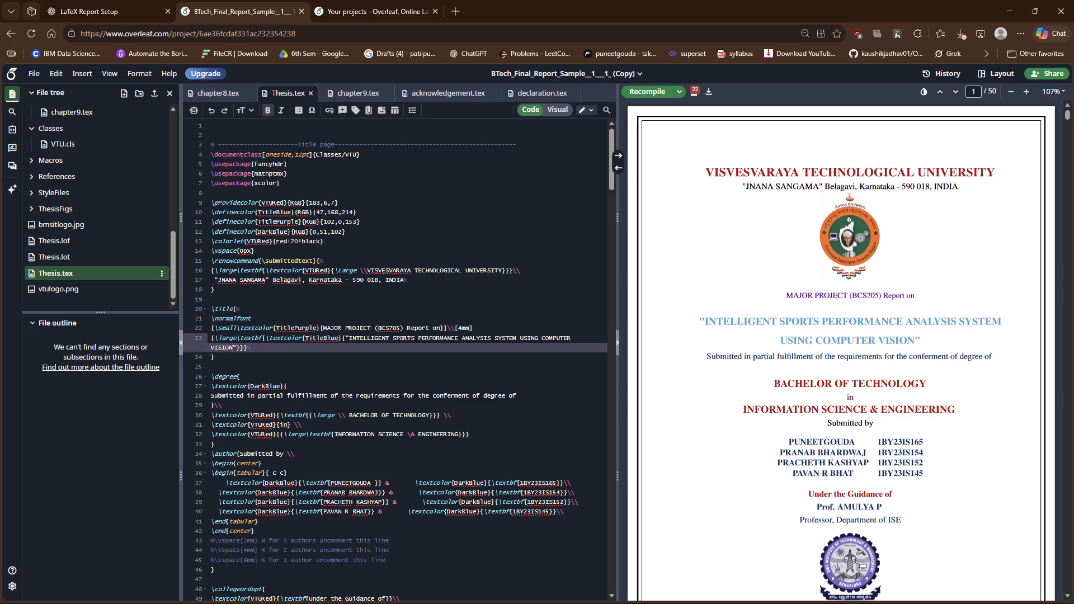
scroll(366, 250, "up", 3)
Examine the compiled pages as far as the certificate, and review the title page's layout again.
scroll(818, 358, "down", 16)
scroll(819, 353, "down", 6)
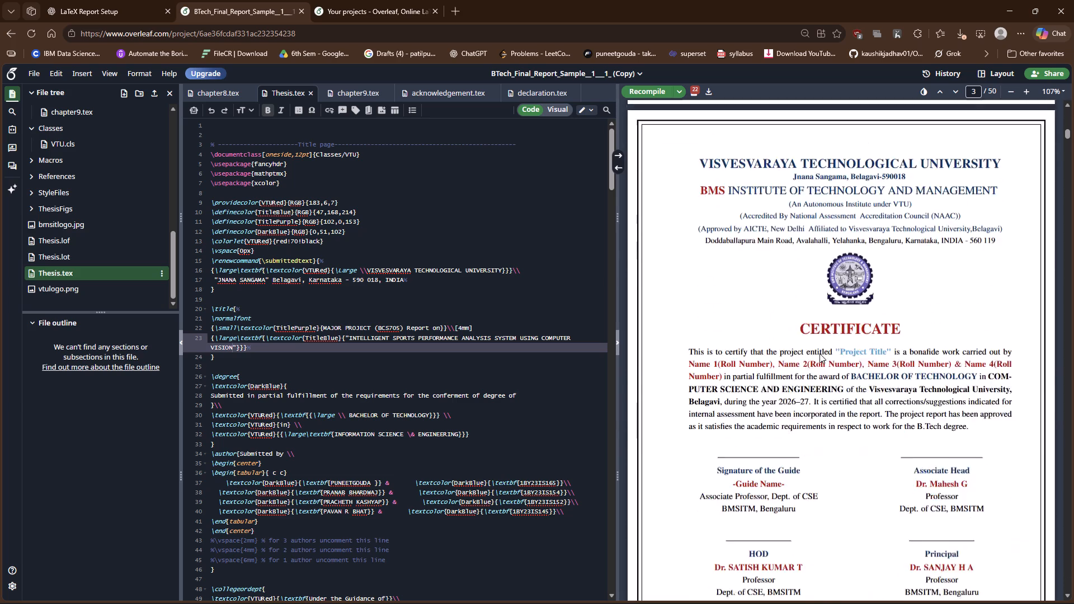
scroll(819, 353, "up", 19)
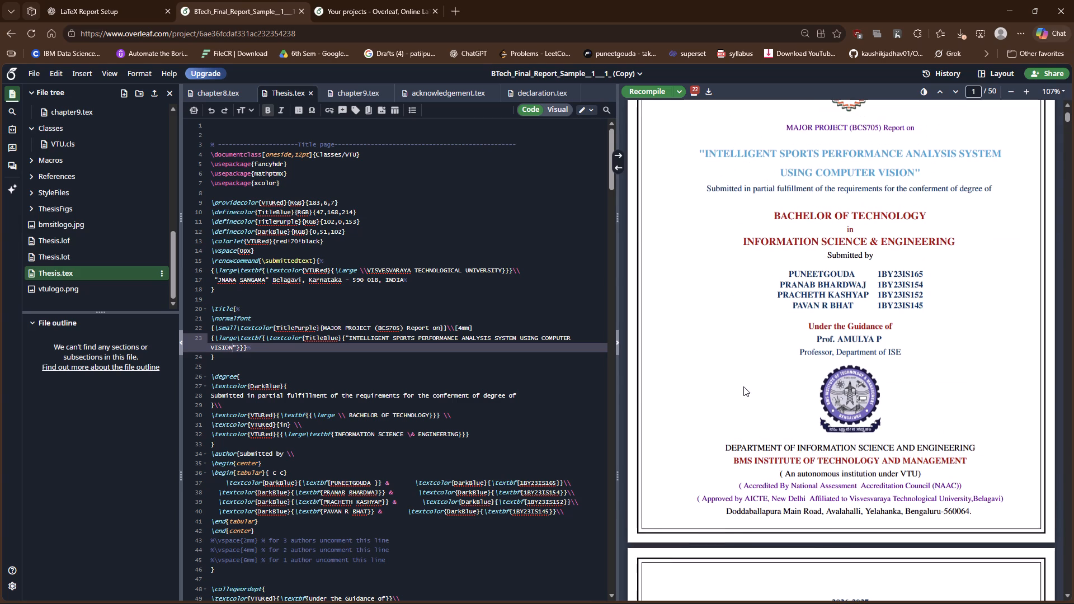
scroll(819, 379, "up", 2)
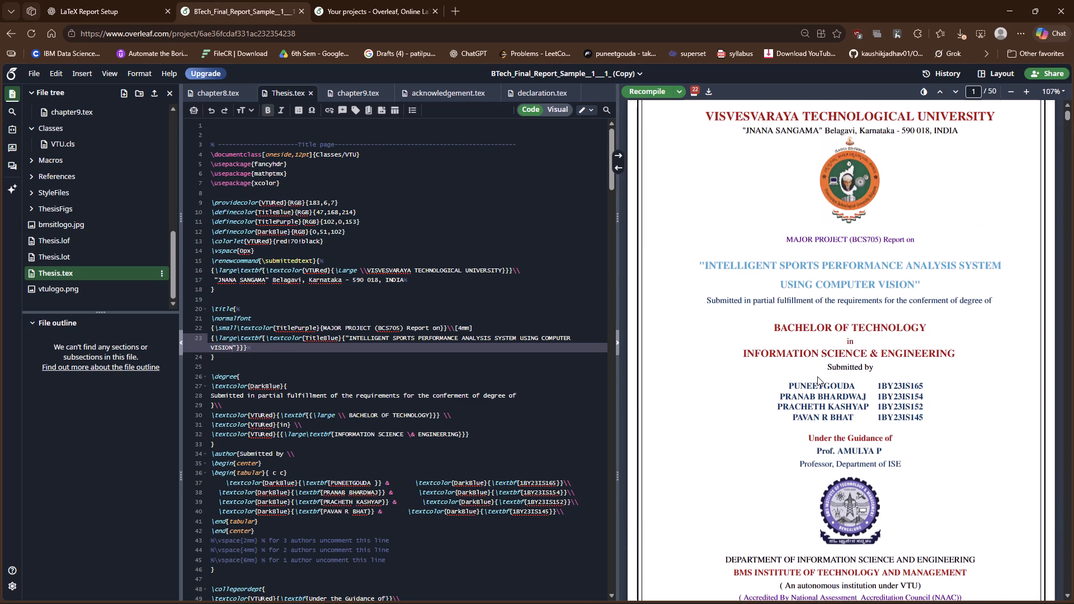
scroll(817, 376, "up", 1)
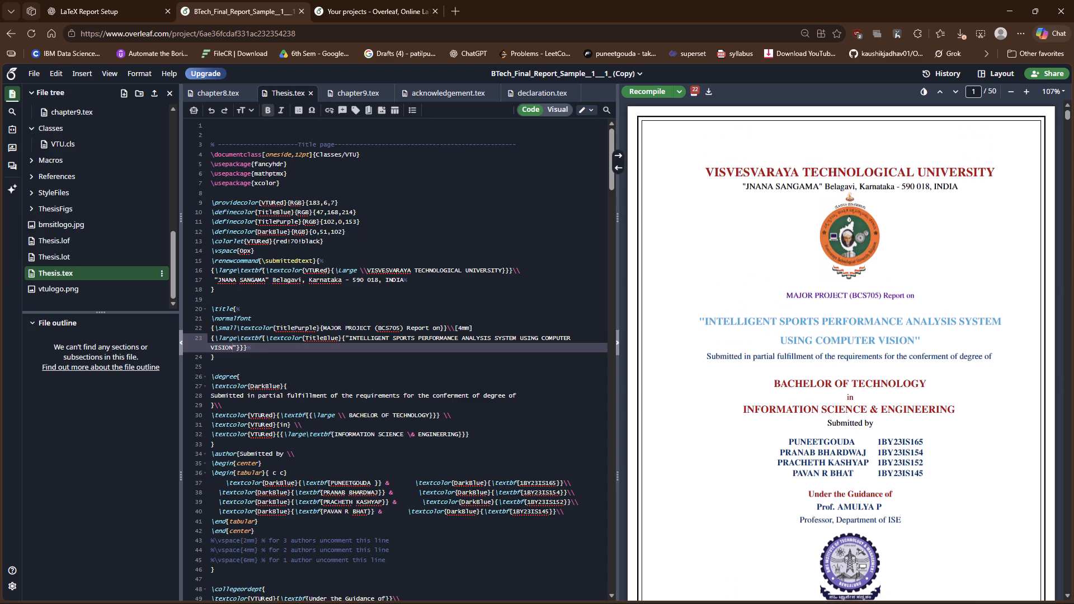
scroll(811, 391, "up", 2)
left_click(858, 174)
left_click_drag(674, 128, 1005, 445)
scroll(1005, 442, "down", 5)
scroll(987, 416, "down", 2, "ctrl")
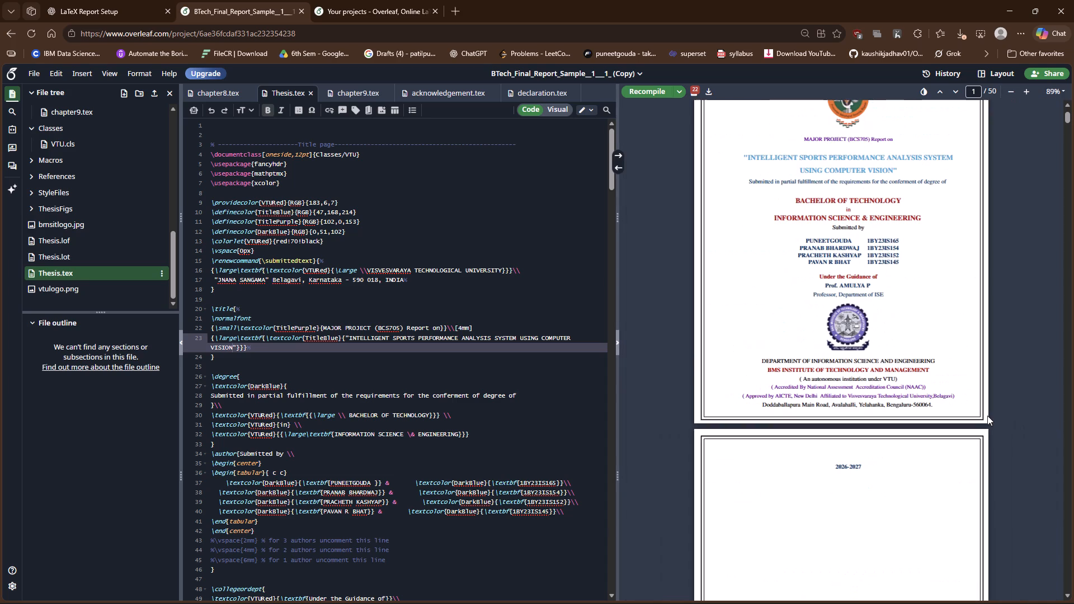
scroll(987, 416, "up", 2)
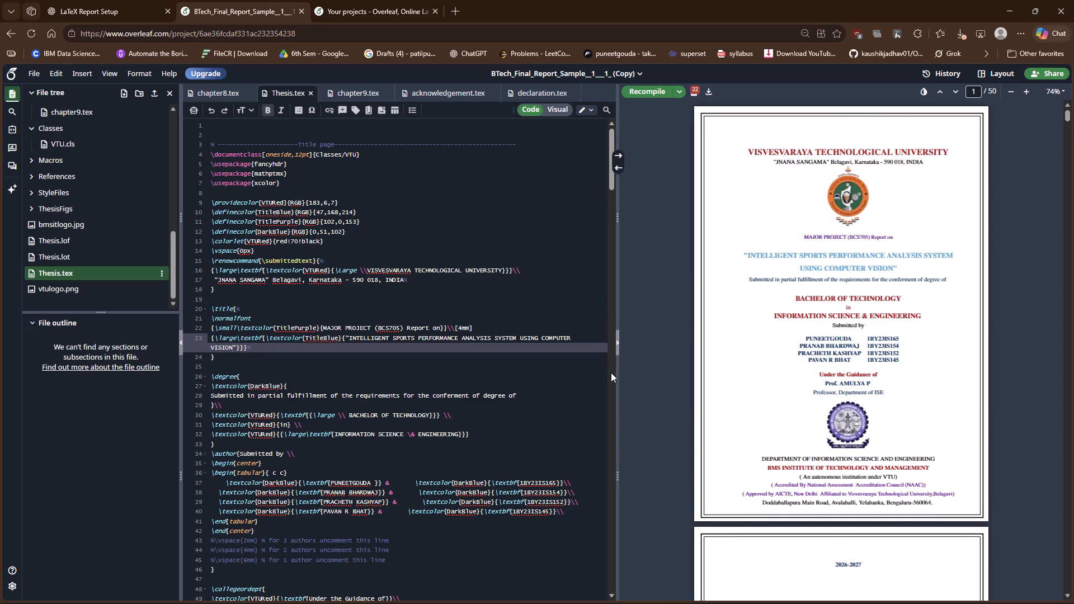
key("ctrl+shift+s")
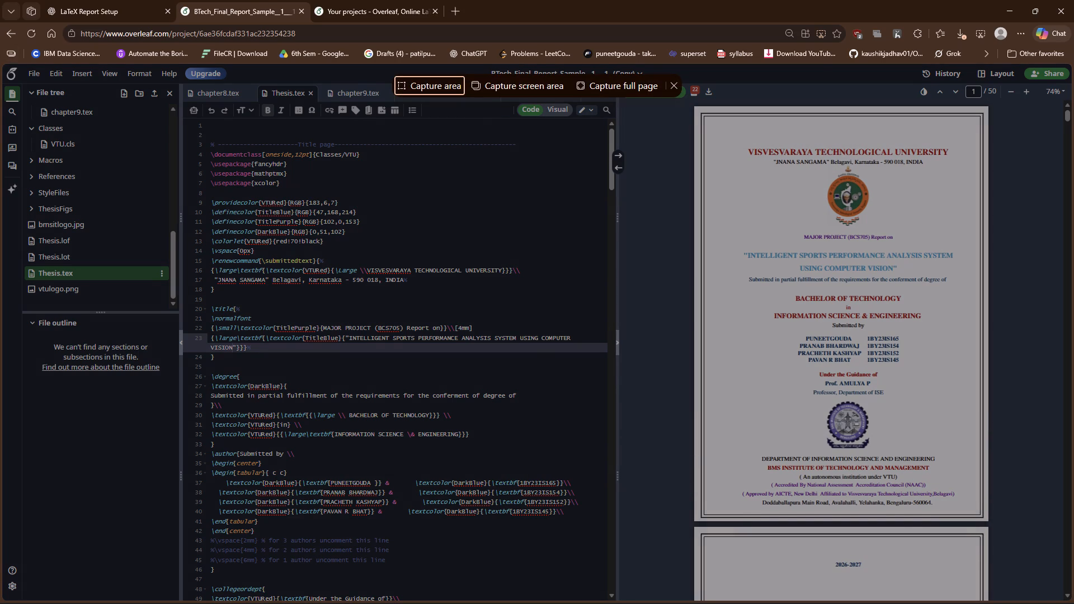
left_click_drag(4, 69, 1073, 603)
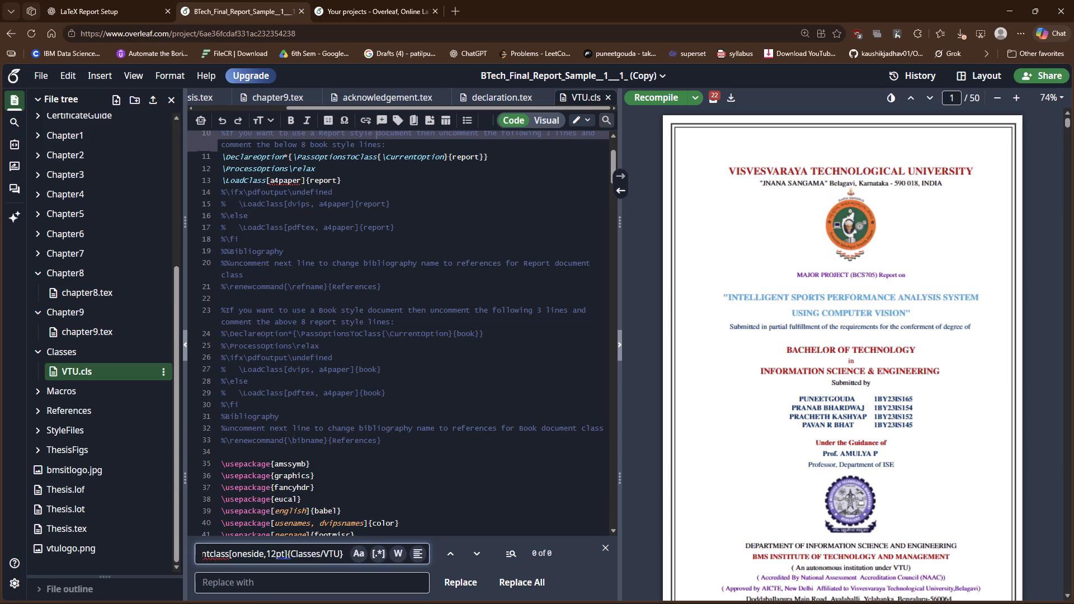
scroll(470, 306, "up", 4)
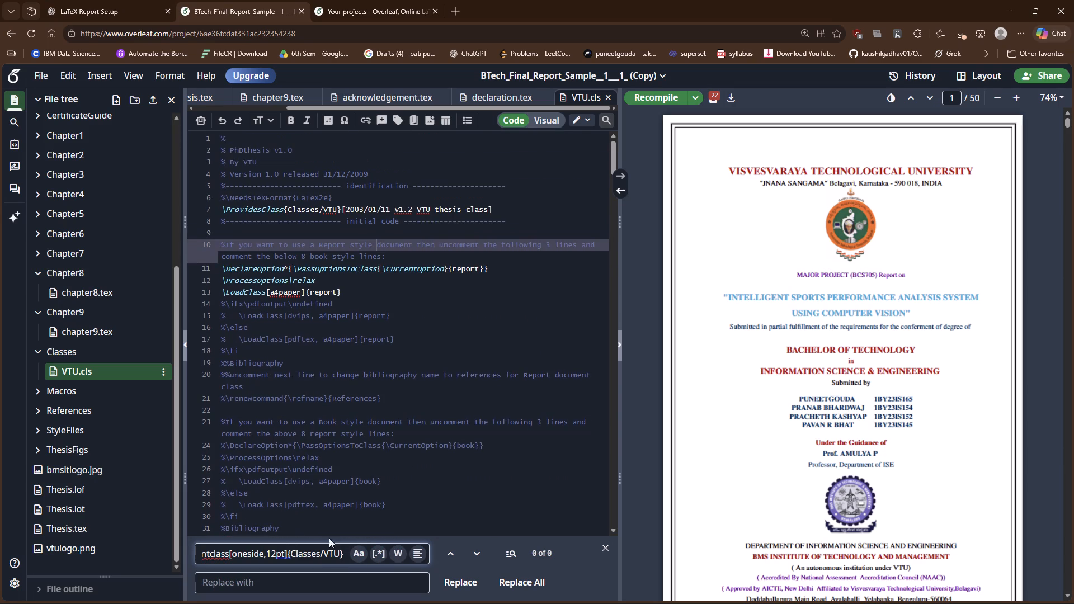
Shorten the search term to "Classes/VTU", search VTU.cls for it, check the lines around the match, and close the search.
left_click_drag(289, 555, 153, 541)
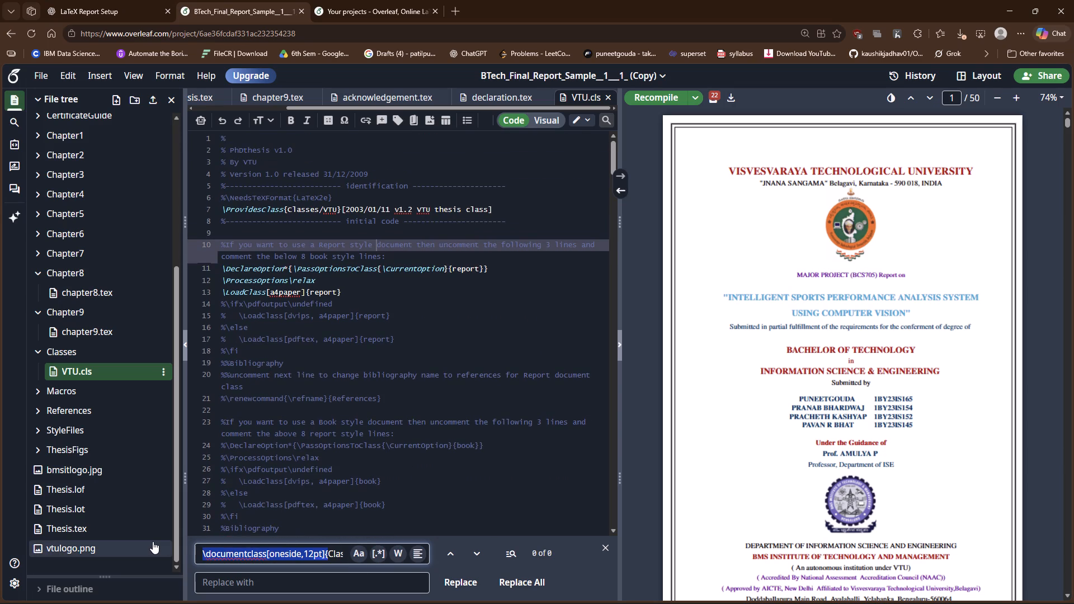
key("BackSpace")
key("Right")
key("Right")
key("Right")
key("Right")
key("Right")
key("Right")
key("Right")
key("Right")
key("Right")
key("Right")
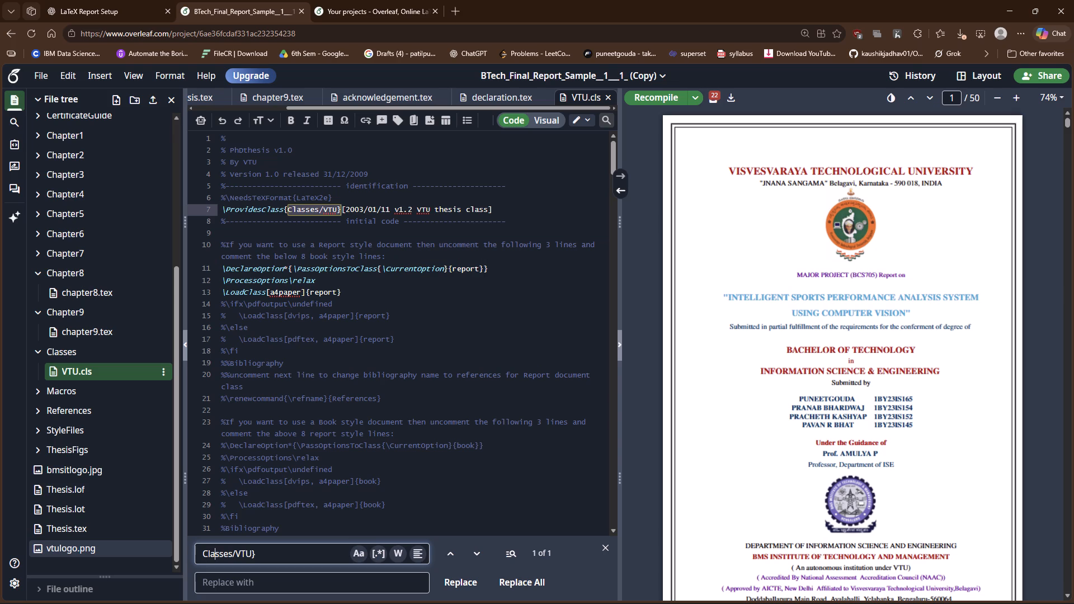
key("Right")
key("Right")
key("BackSpace")
key("Return")
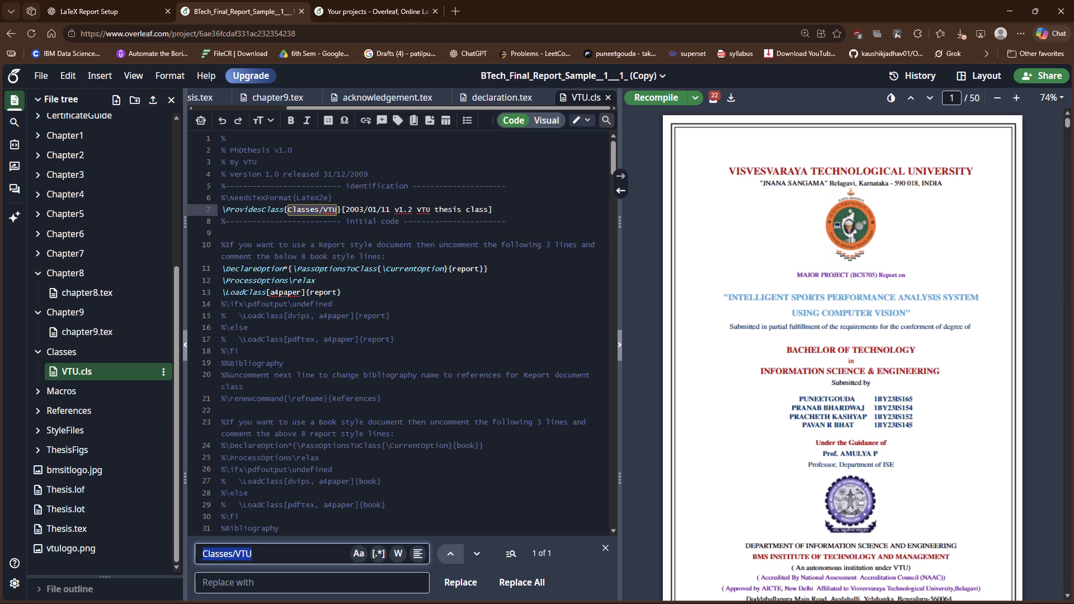
scroll(351, 301, "up", 3)
left_click(493, 177)
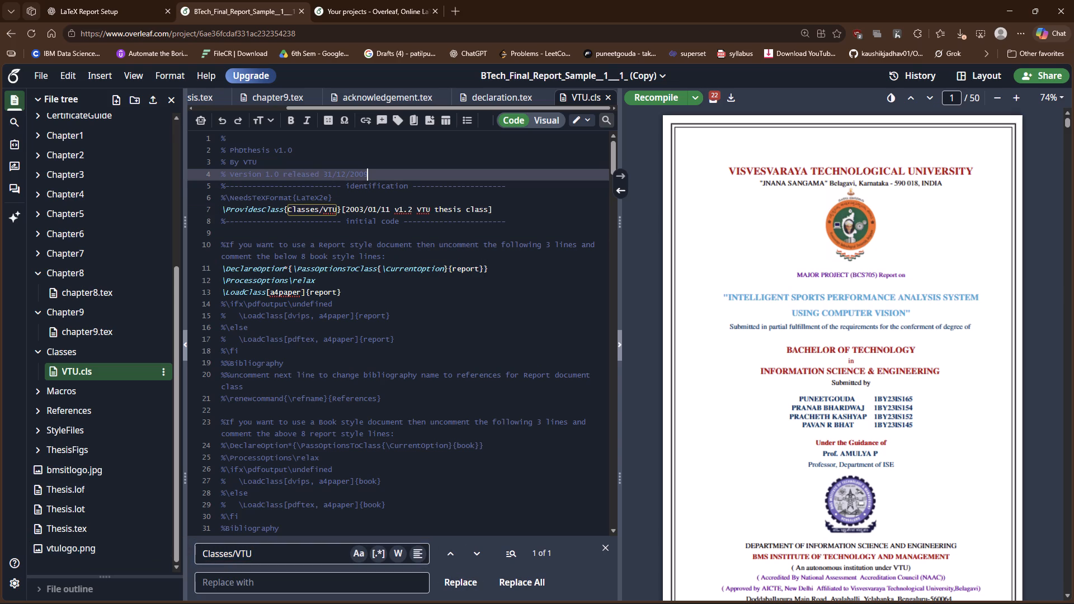
scroll(515, 238, "up", 2)
left_click(276, 228)
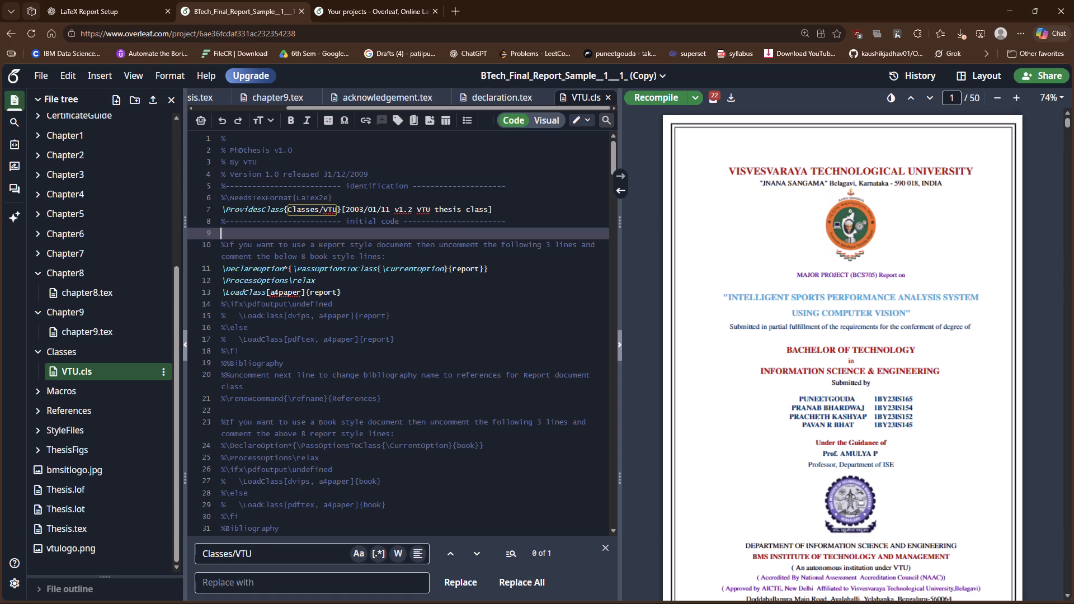
scroll(353, 314, "up", 2)
left_click(426, 328)
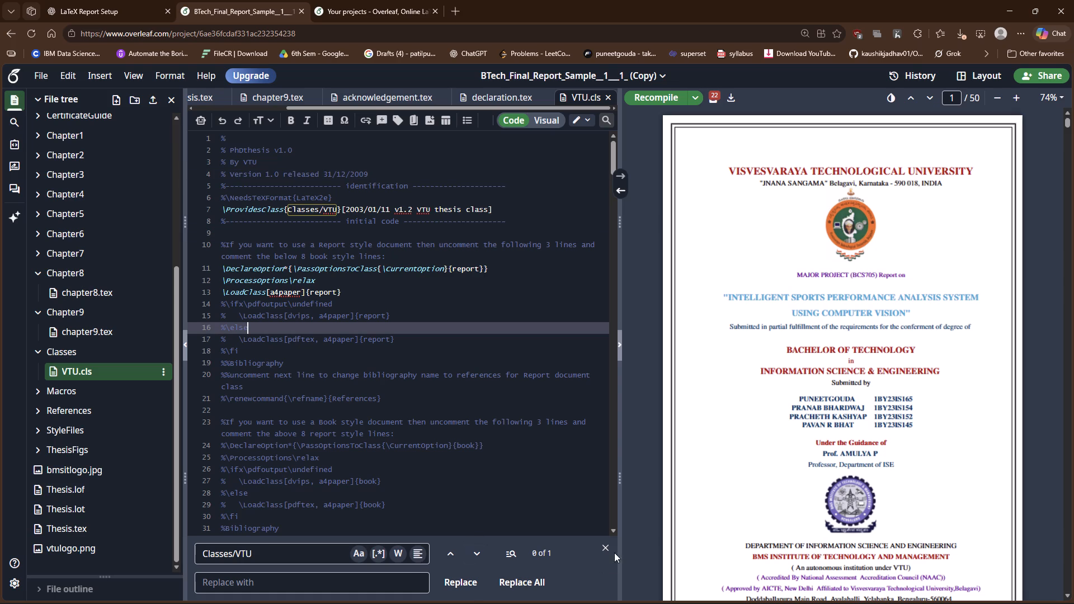
left_click(607, 545)
Review the opening lines of VTU.cls and check the title page preview down to where 2026-2027 spills over.
scroll(436, 441, "up", 3)
scroll(421, 393, "down", 4)
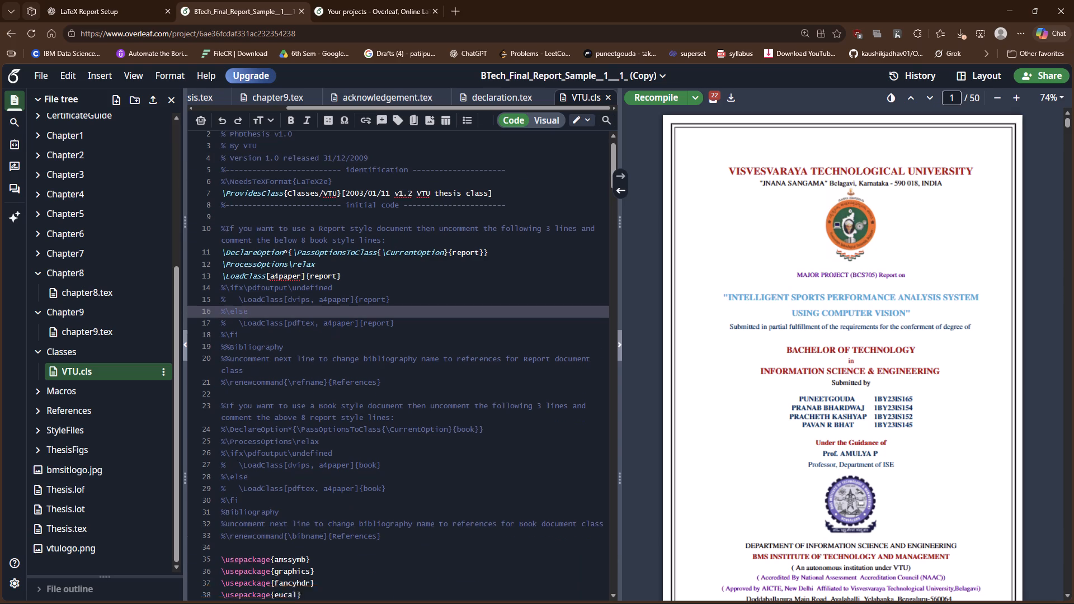
scroll(420, 392, "down", 1)
scroll(420, 392, "up", 8)
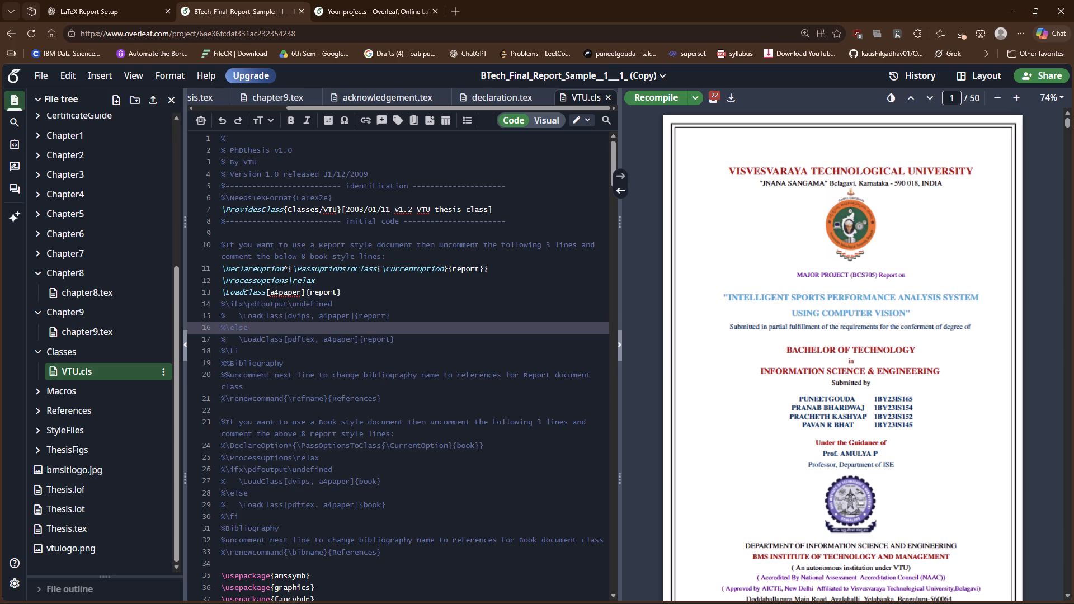
scroll(402, 273, "up", 1)
scroll(812, 521, "down", 5)
scroll(977, 408, "up", 3)
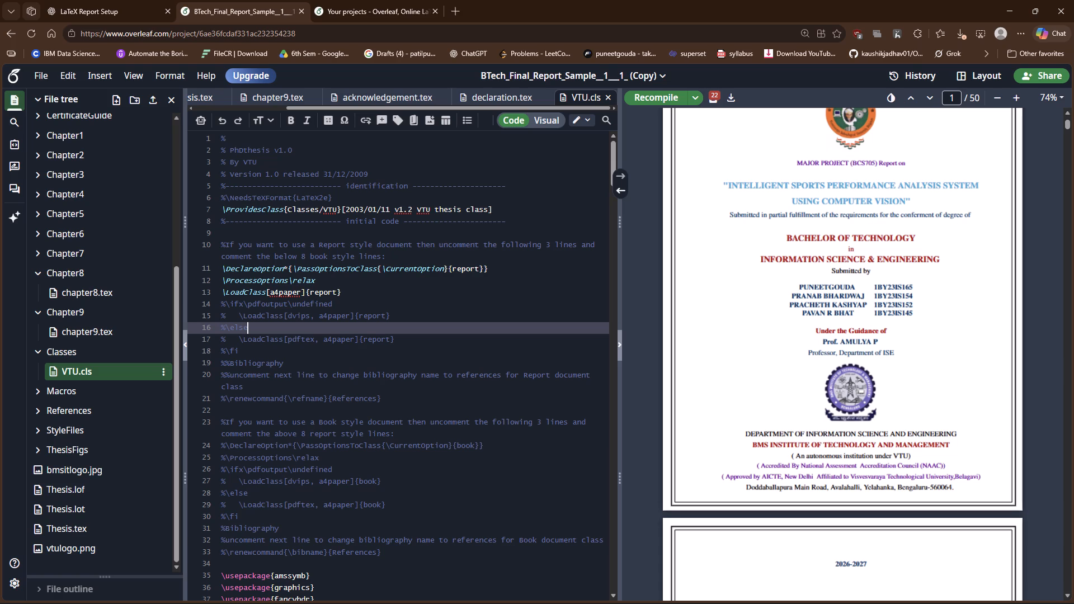
scroll(924, 389, "up", 1)
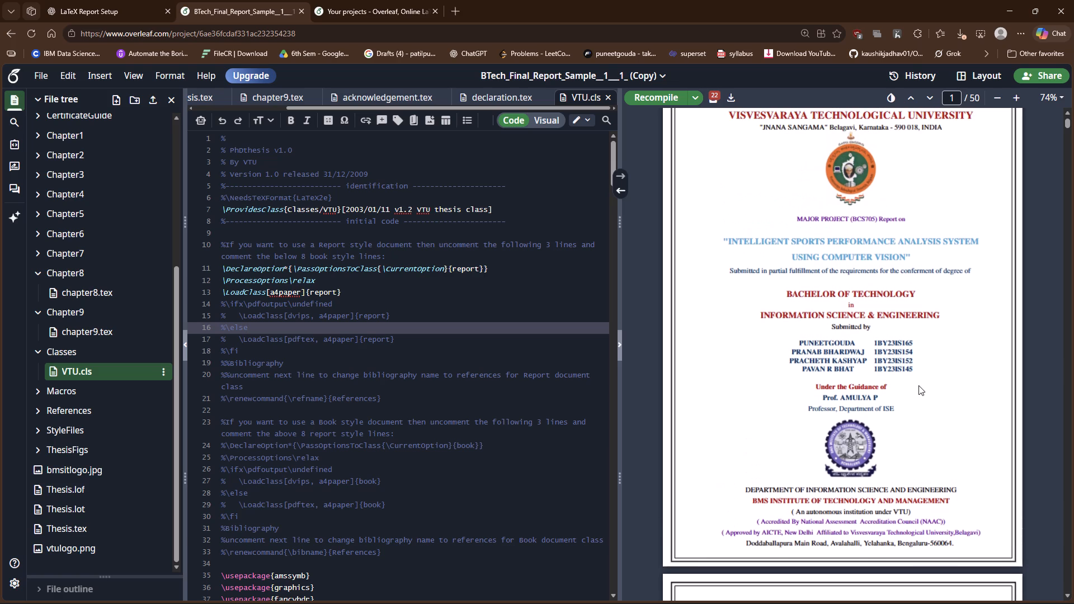
scroll(918, 385, "up", 3)
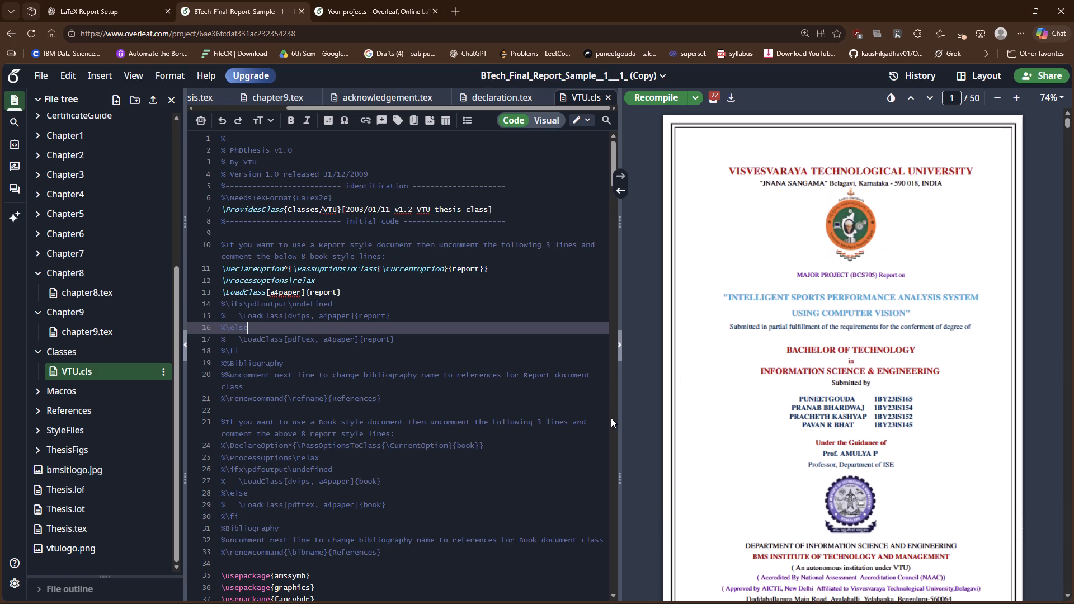
Read through VTU.cls, examining the A4 and margin settings, the \maketitle title page layout and the dedication environment's spacing.
scroll(492, 476, "down", 3)
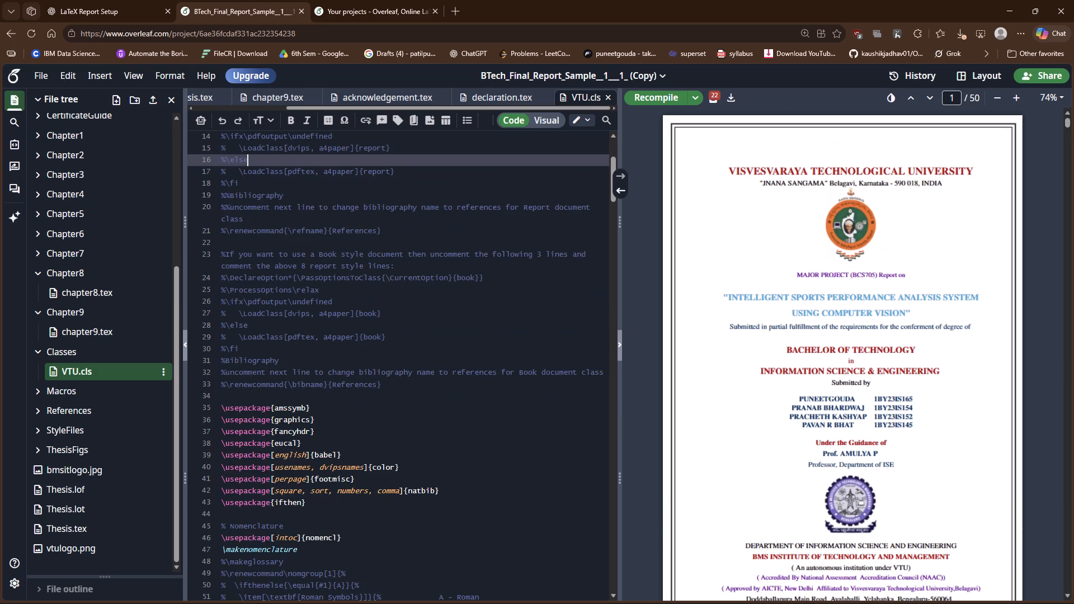
scroll(490, 474, "down", 13)
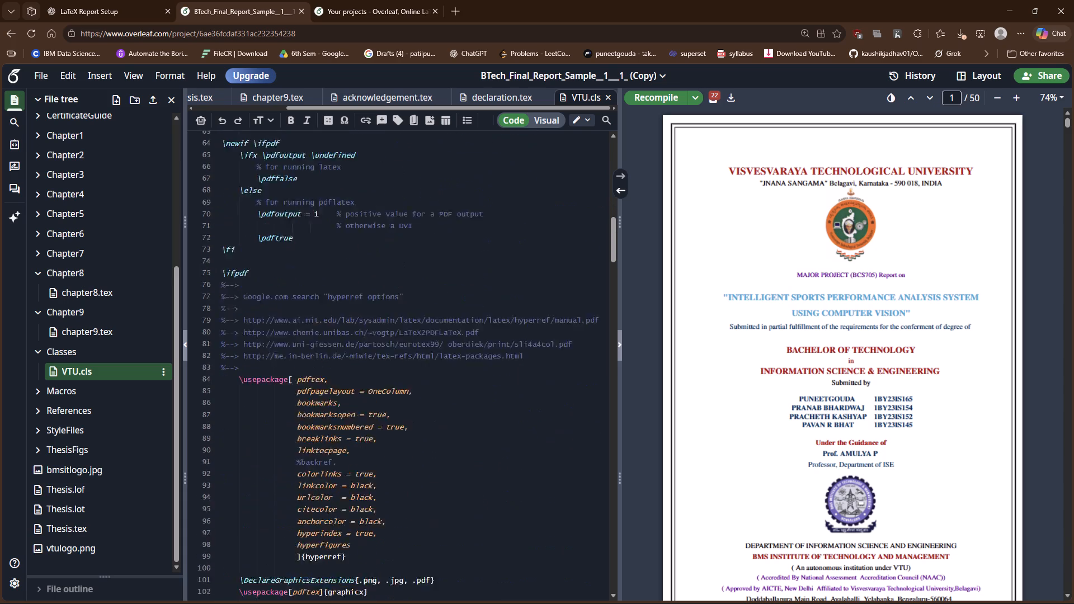
scroll(489, 473, "down", 8)
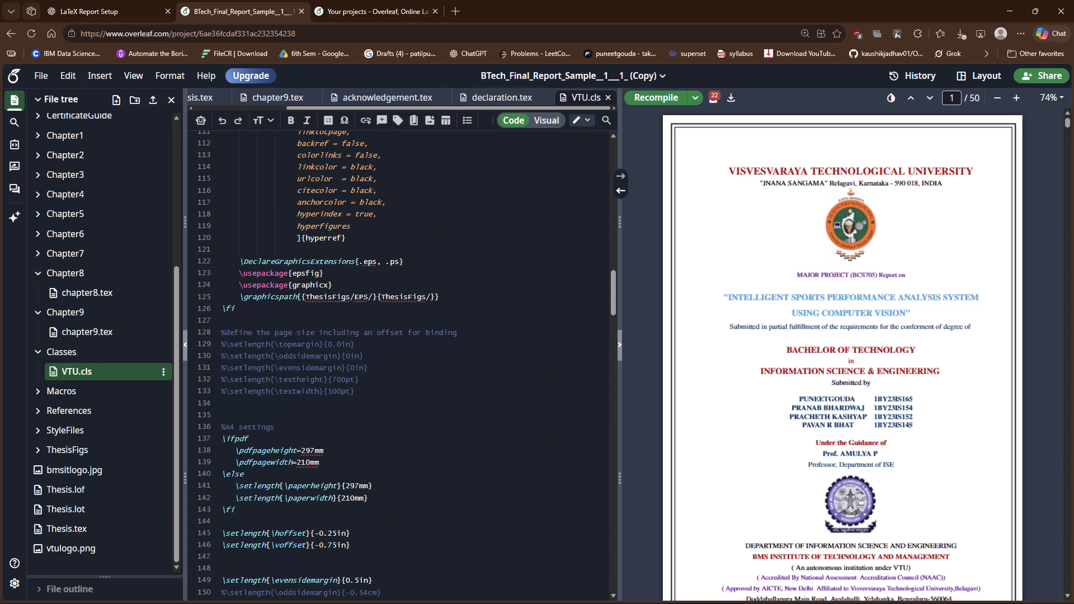
scroll(484, 473, "down", 2)
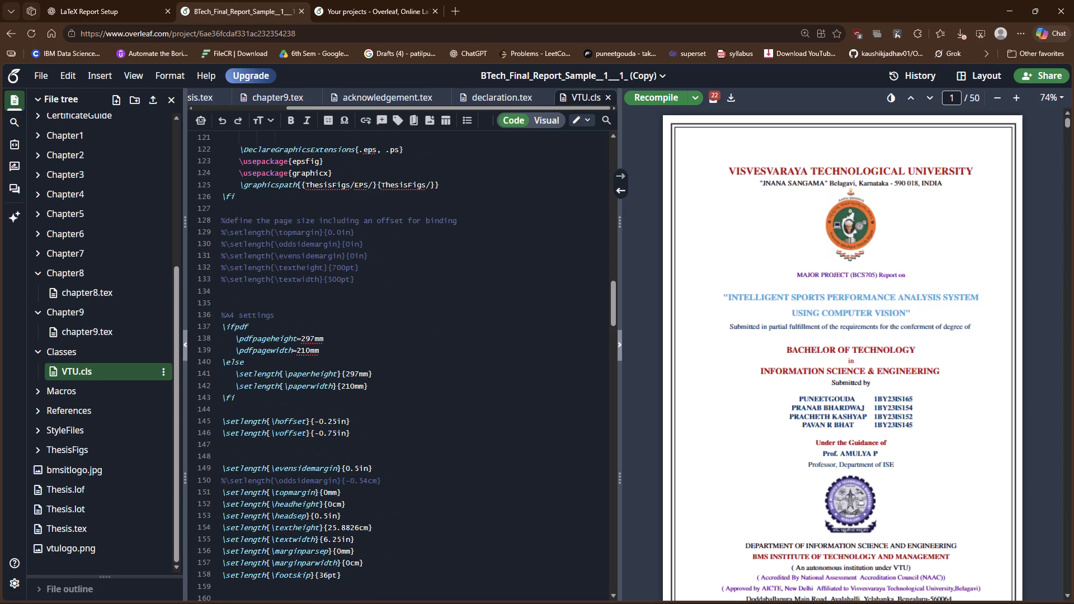
scroll(484, 471, "down", 5)
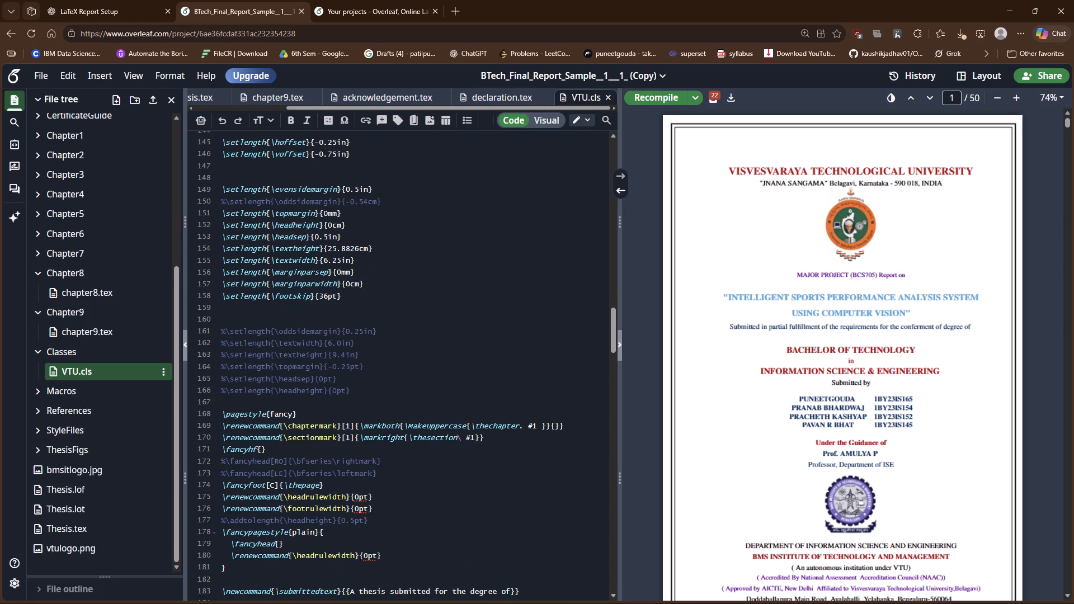
scroll(477, 474, "down", 3)
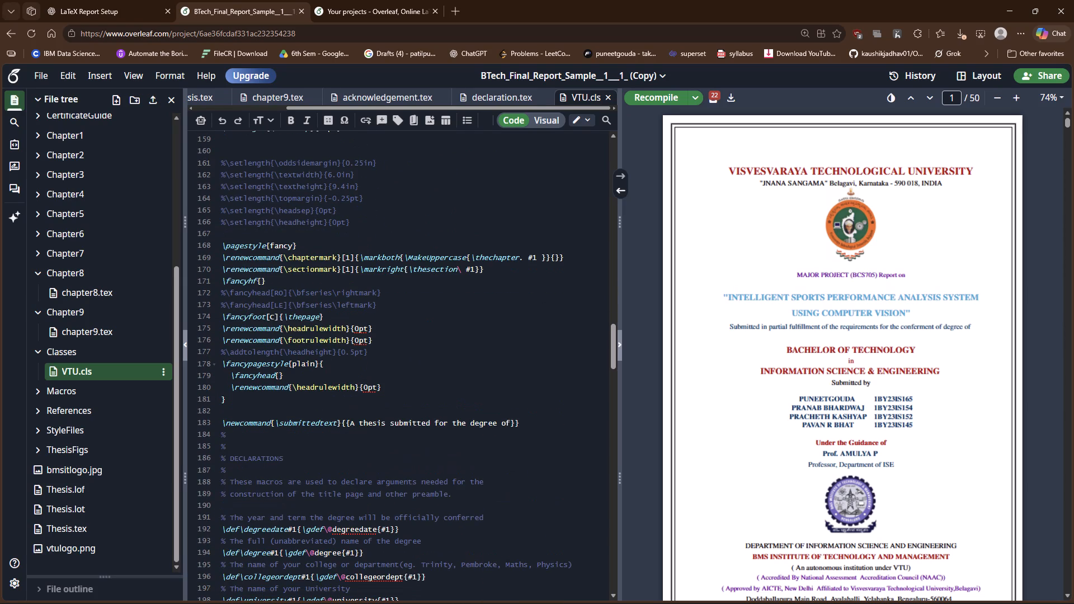
scroll(474, 474, "down", 2)
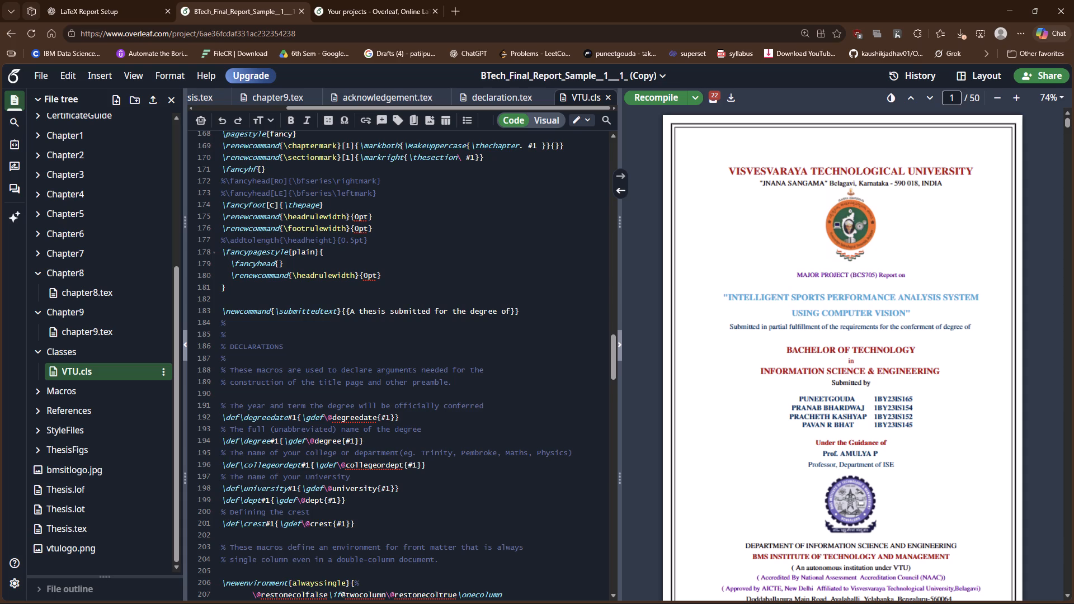
scroll(468, 476, "down", 3)
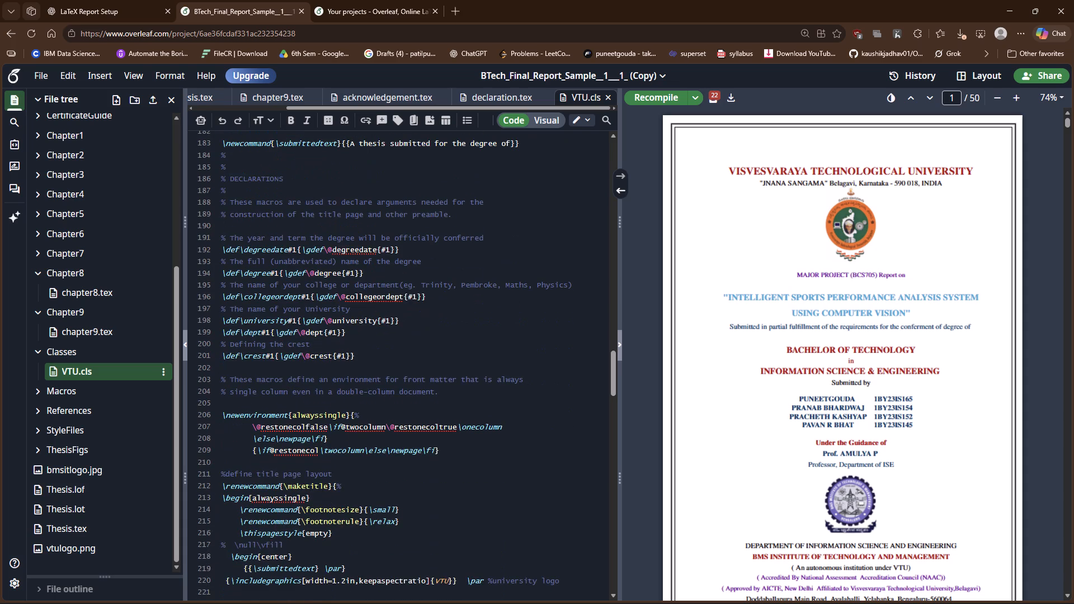
scroll(497, 393, "down", 2)
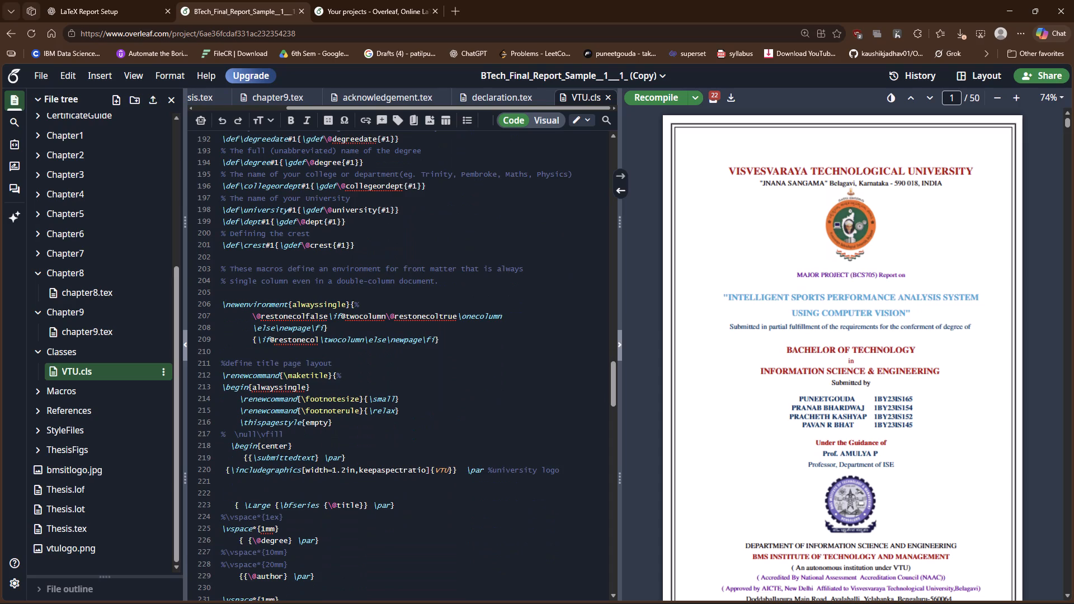
scroll(461, 411, "down", 6)
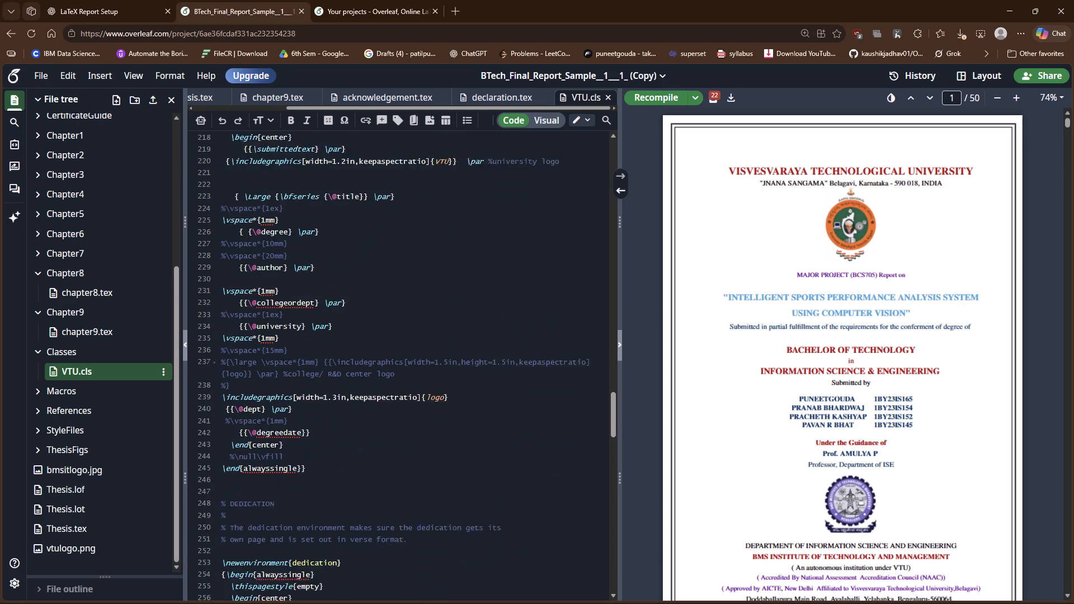
scroll(461, 411, "down", 3)
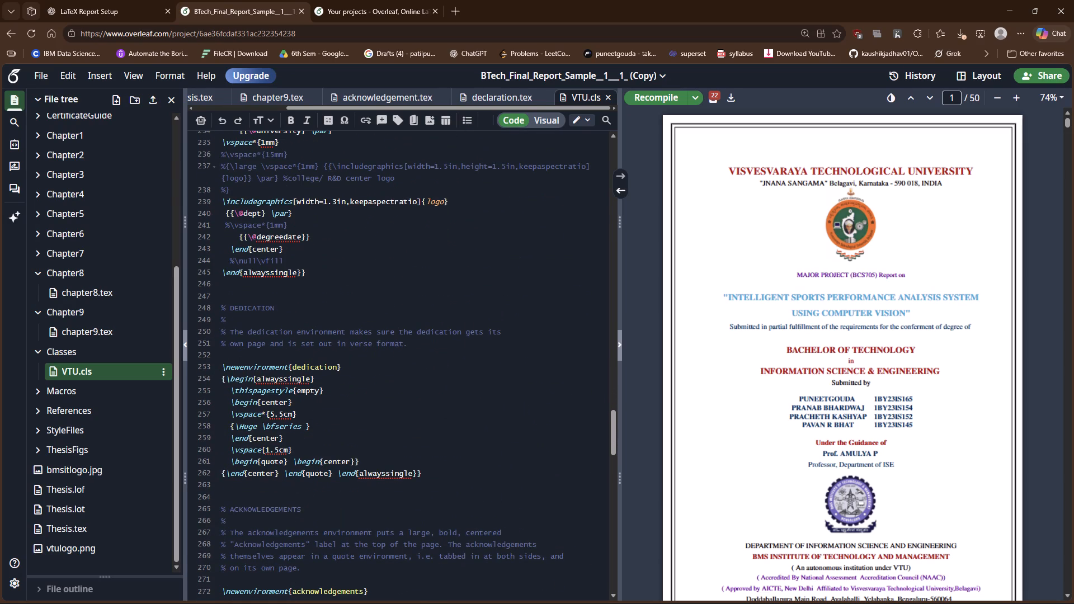
double_click(281, 413)
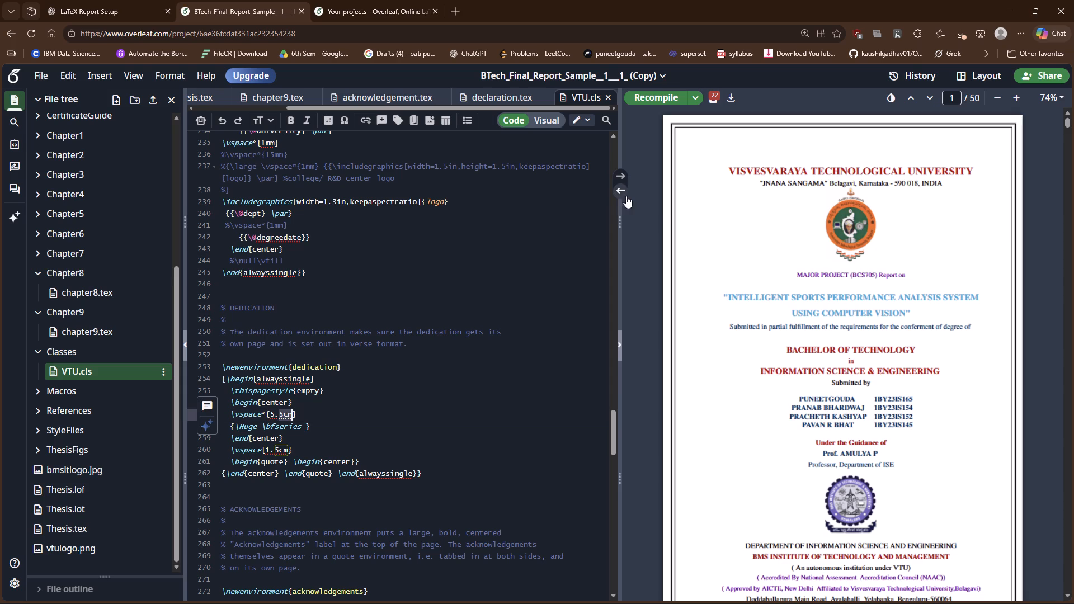
Jump from the university heading in the PDF preview to its source in Thesis.tex and examine the code around \maketitle.
left_click(619, 173)
double_click(837, 176)
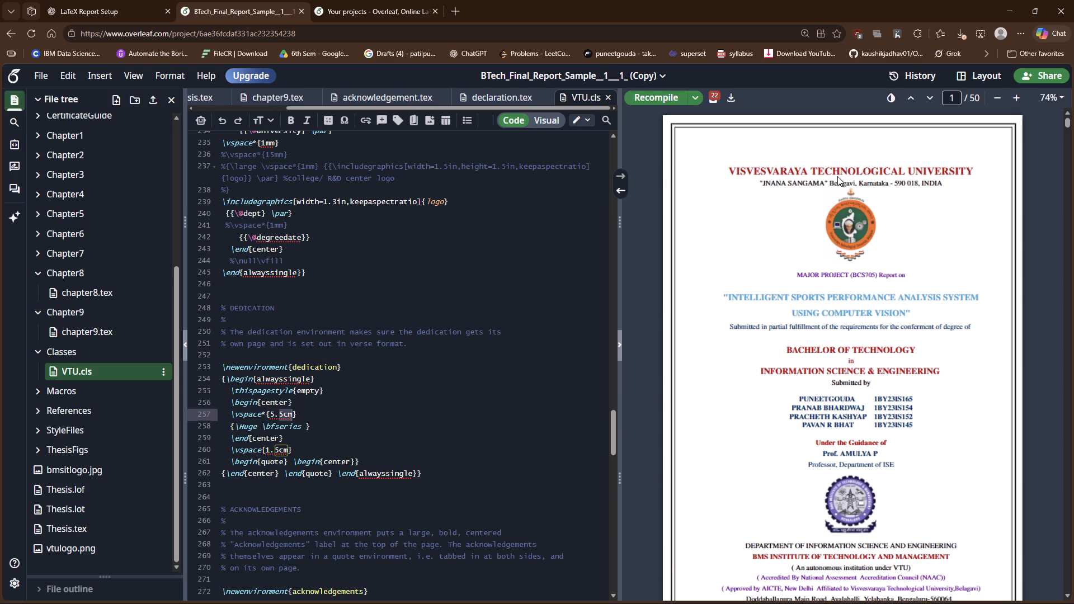
left_click(837, 169)
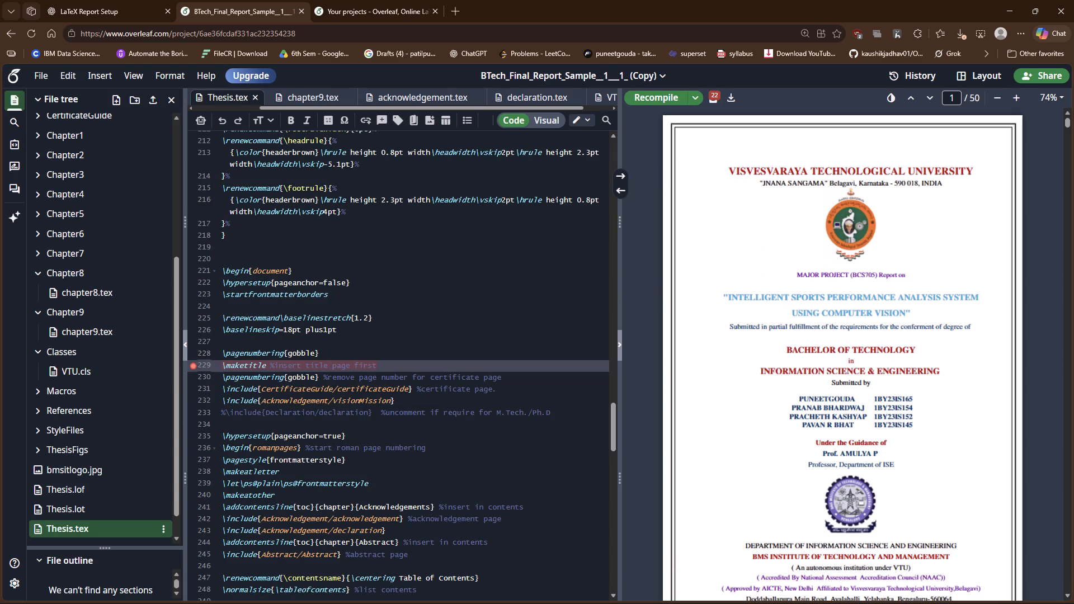
left_click(501, 317)
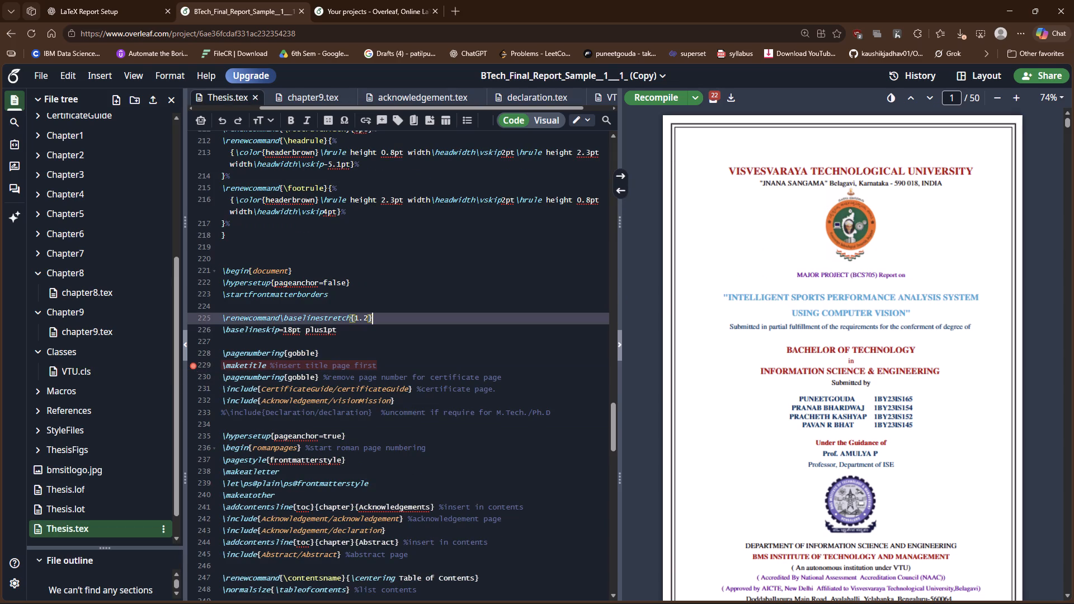
scroll(493, 308, "up", 2)
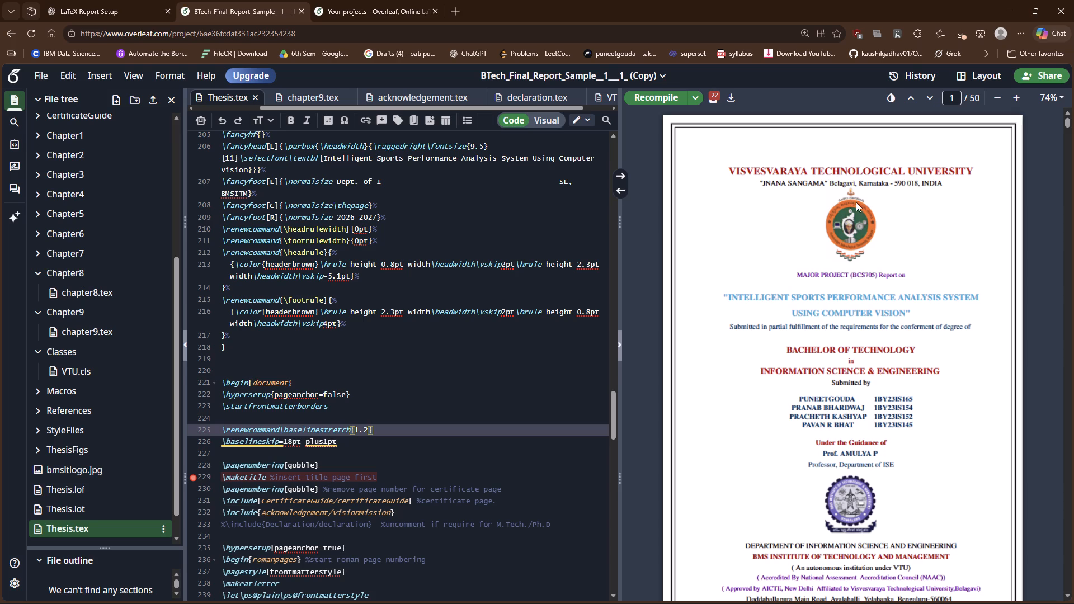
double_click(865, 173)
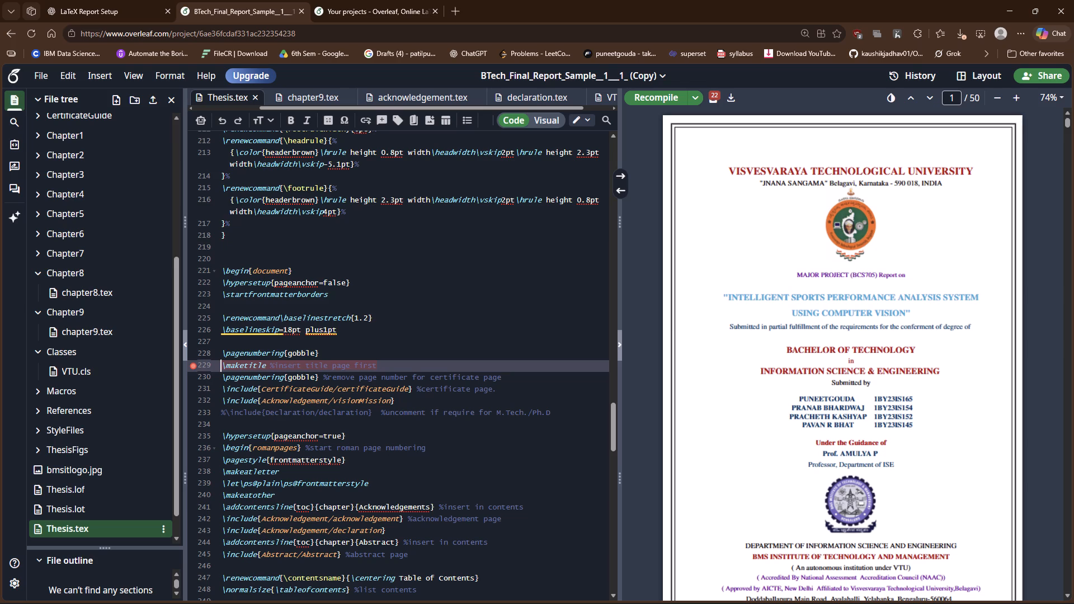
scroll(395, 342, "down", 4)
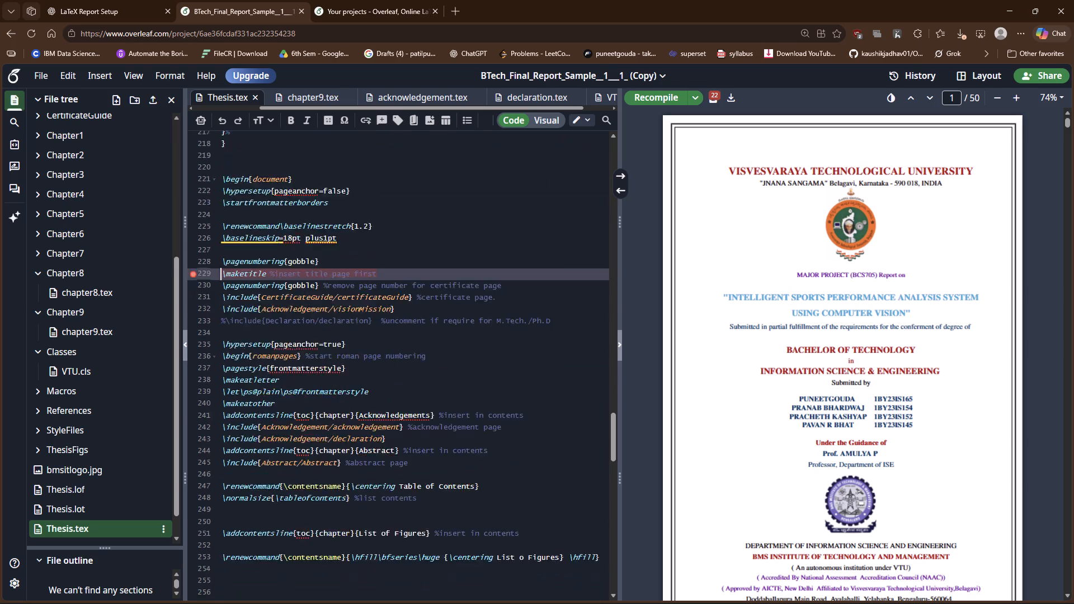
scroll(390, 310, "down", 2)
scroll(387, 311, "up", 2)
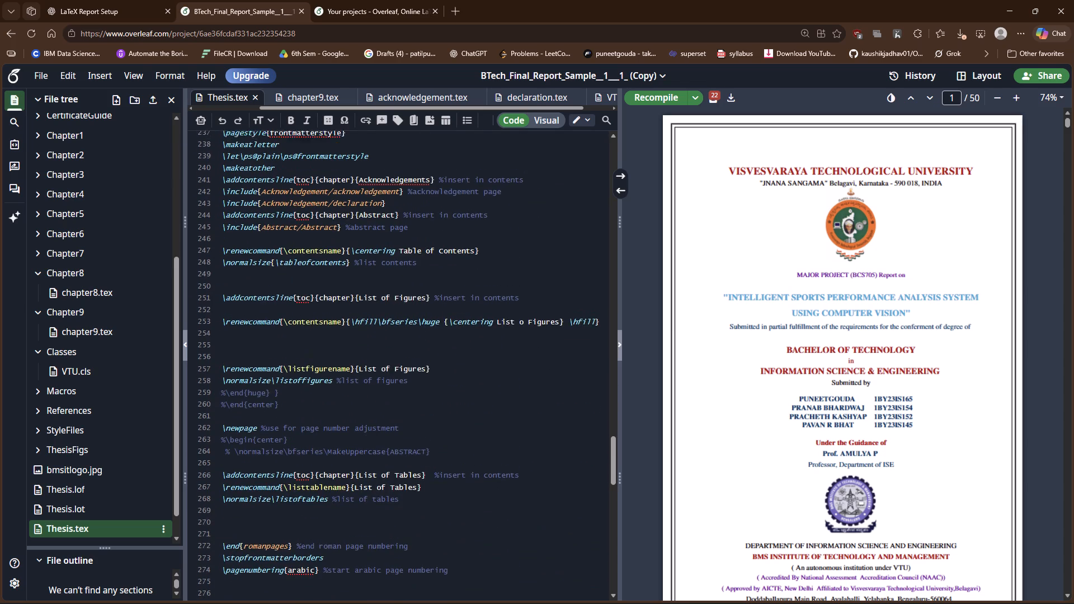
scroll(387, 311, "up", 8)
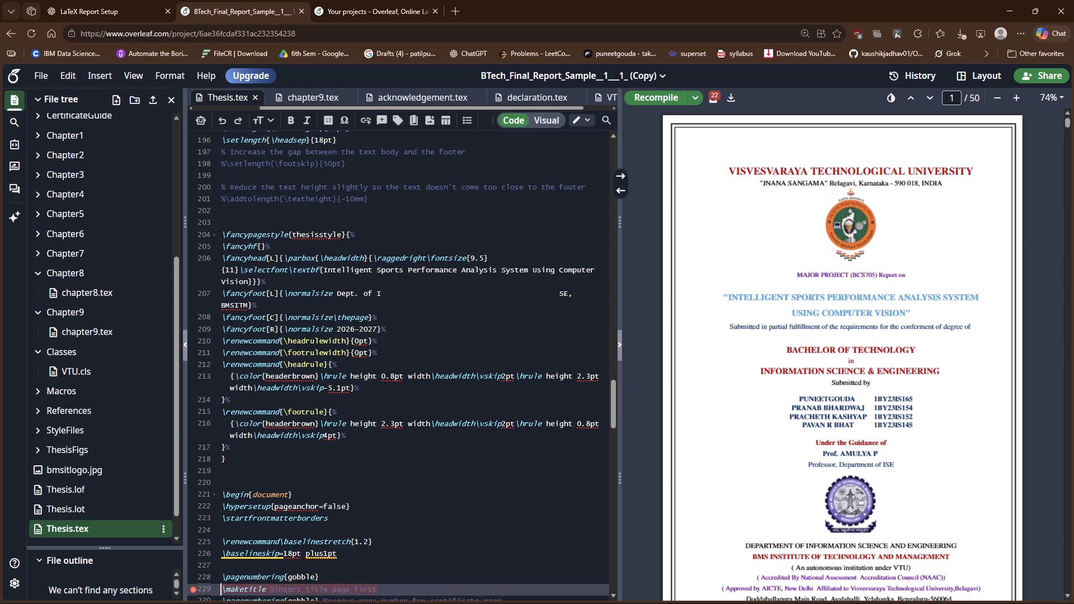
Remove the stray spaces in the thesisstyle left footer of Thesis.tex so it reads "Dept. of ISE, BMSITM", and recompile the report.
double_click(365, 292)
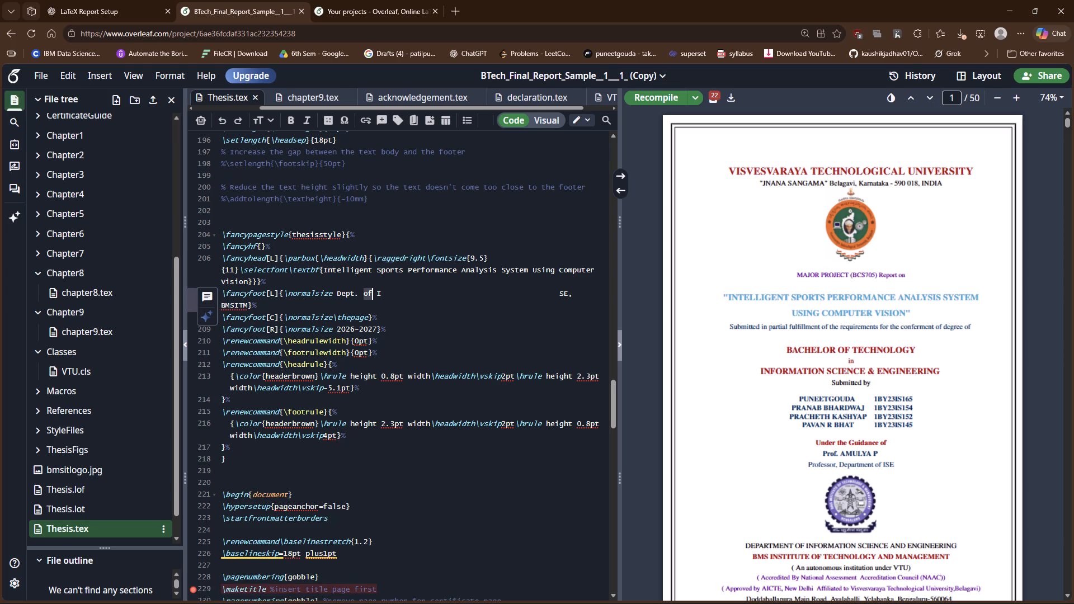
left_click(485, 292)
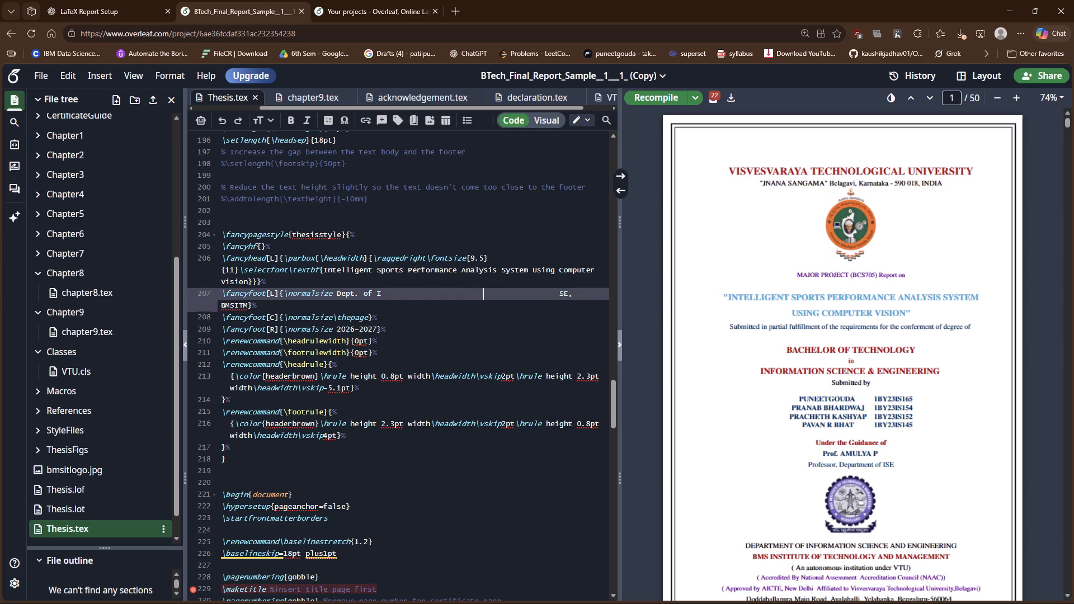
left_click(559, 295)
key("BackSpace")
key("BackSpace")
key("BackSpace")
key("BackSpace")
key("BackSpace")
key("BackSpace")
key("BackSpace")
key("BackSpace")
key("BackSpace")
key("BackSpace")
key("BackSpace")
key("BackSpace")
key("BackSpace")
key("BackSpace")
key("BackSpace")
key("BackSpace")
key("BackSpace")
key("BackSpace")
key("BackSpace")
key("BackSpace")
key("BackSpace")
key("BackSpace")
key("BackSpace")
key("BackSpace")
key("BackSpace")
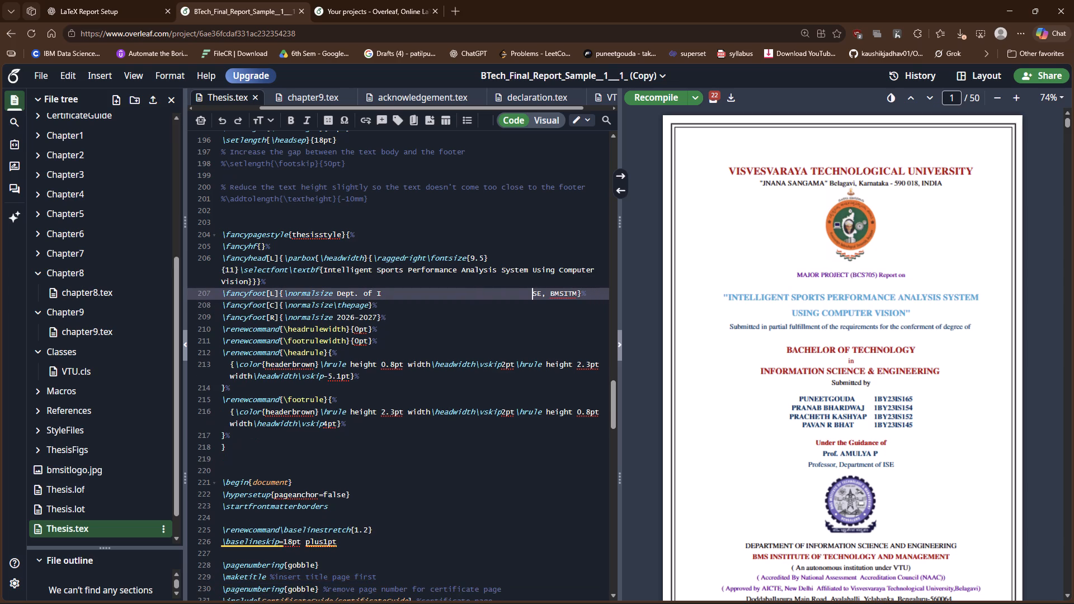
key("BackSpace")
key("BackSpace")
key("BackSpace")
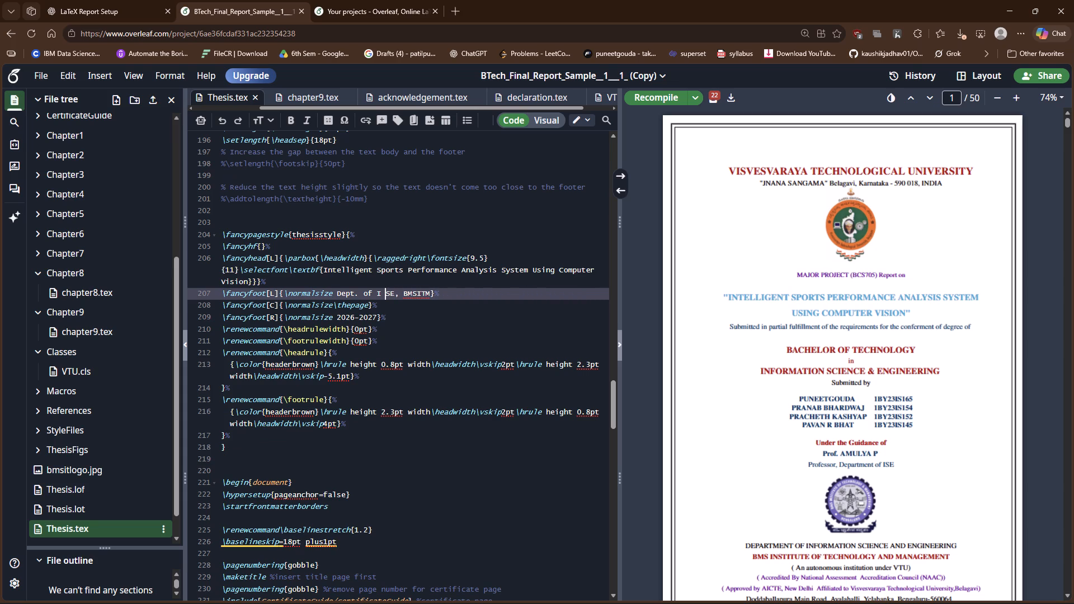
key("BackSpace")
scroll(1000, 441, "down", 1)
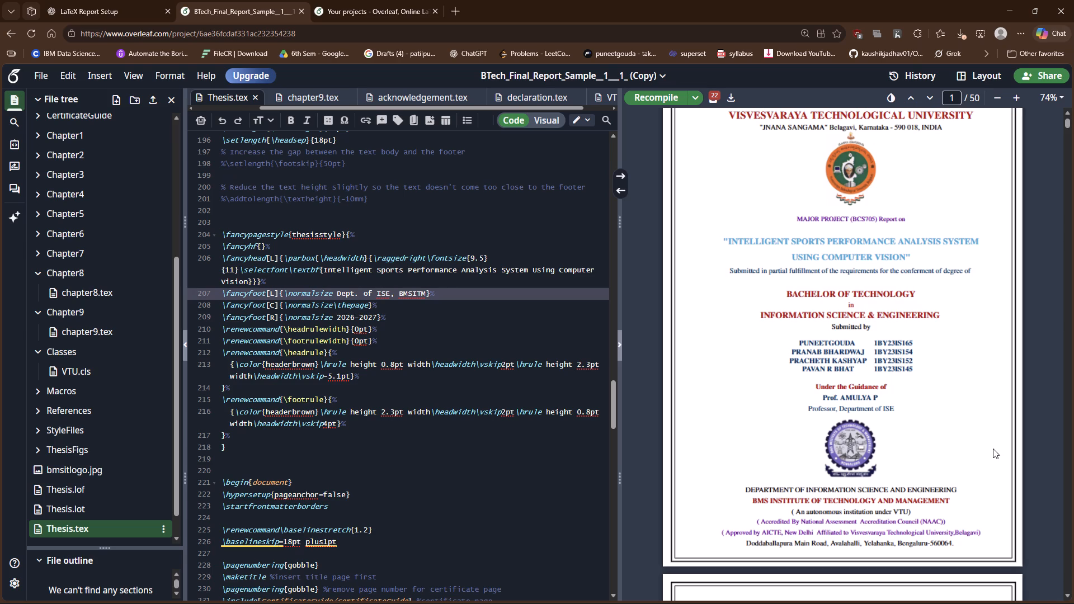
key("ctrl+s")
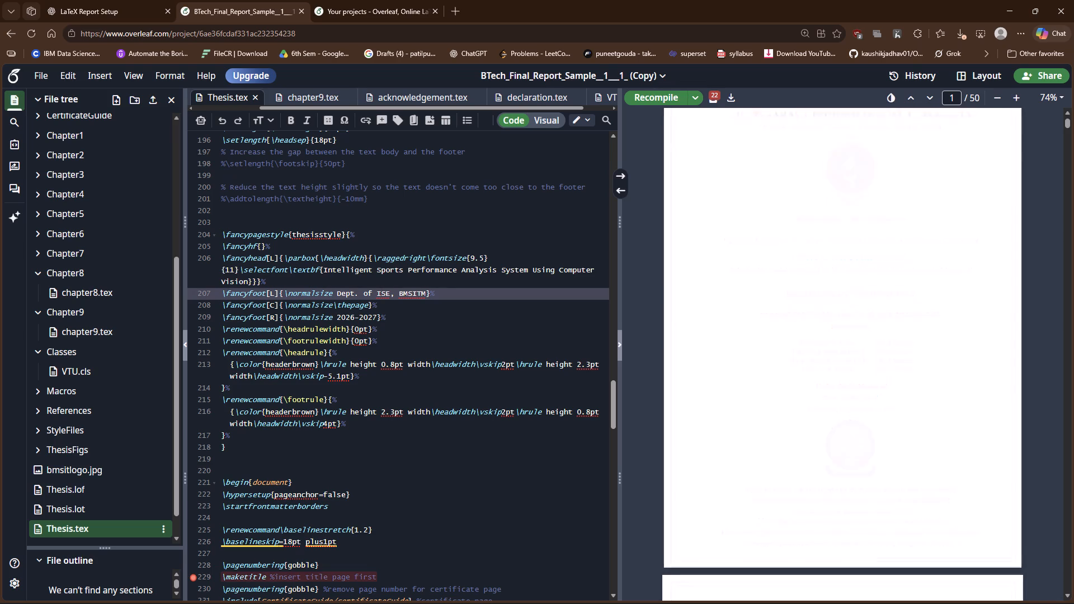
Read upward through Thesis.tex from the page styles to the \listoftables definition, and check the bottom of the title page preview.
scroll(738, 436, "down", 4)
scroll(738, 436, "up", 4)
scroll(380, 360, "up", 3)
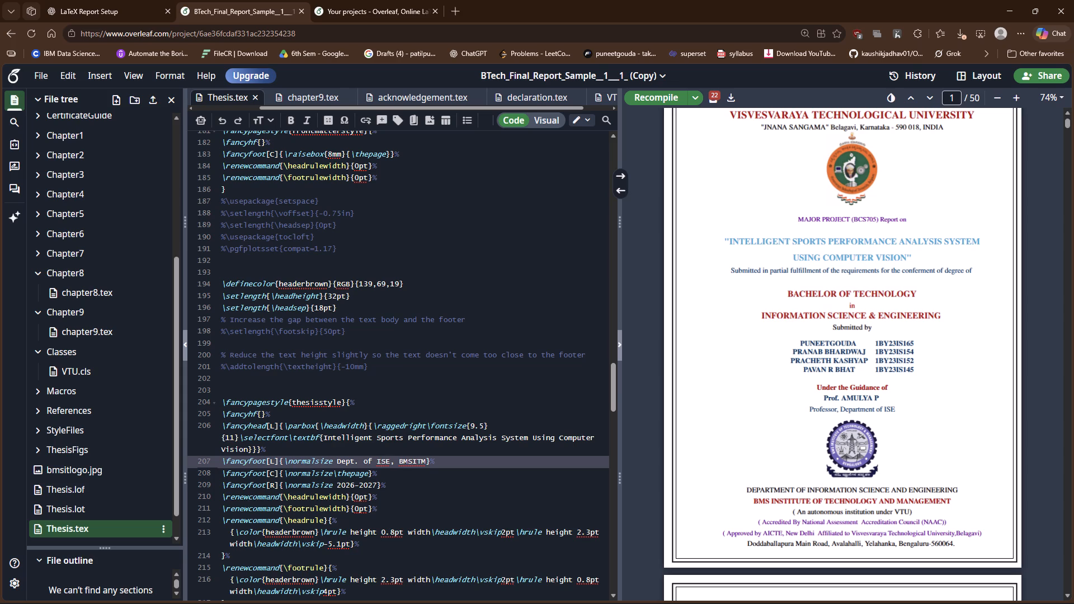
scroll(369, 322, "up", 1)
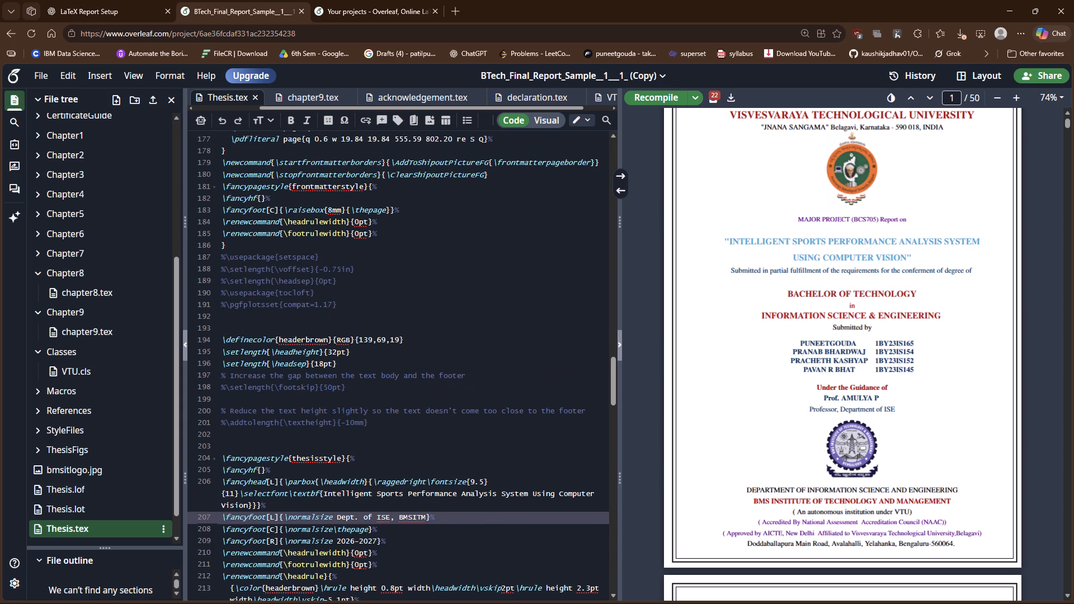
scroll(369, 322, "up", 2)
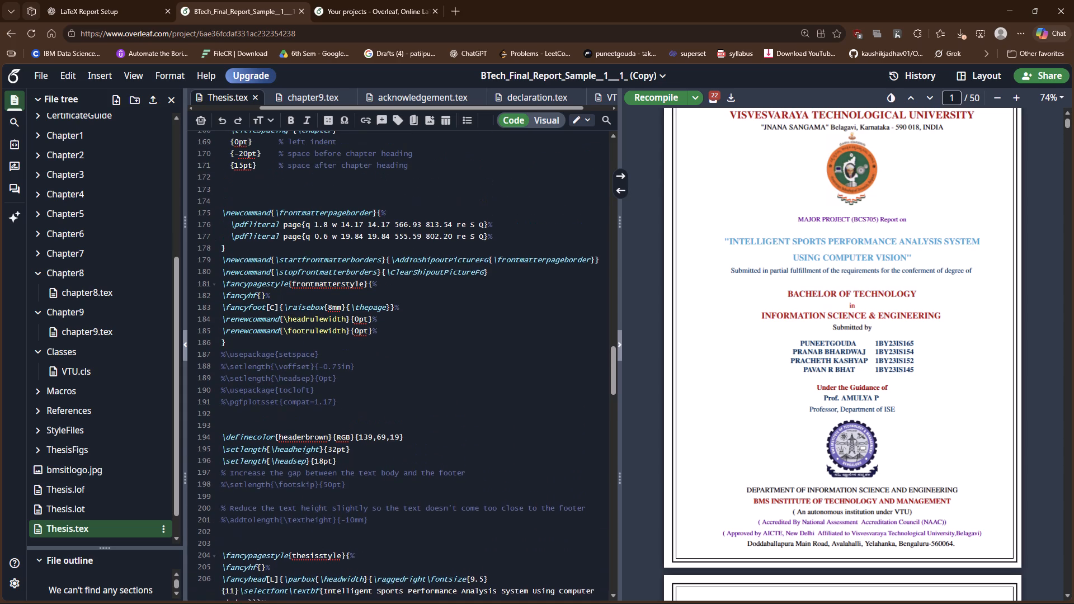
scroll(369, 319, "up", 2)
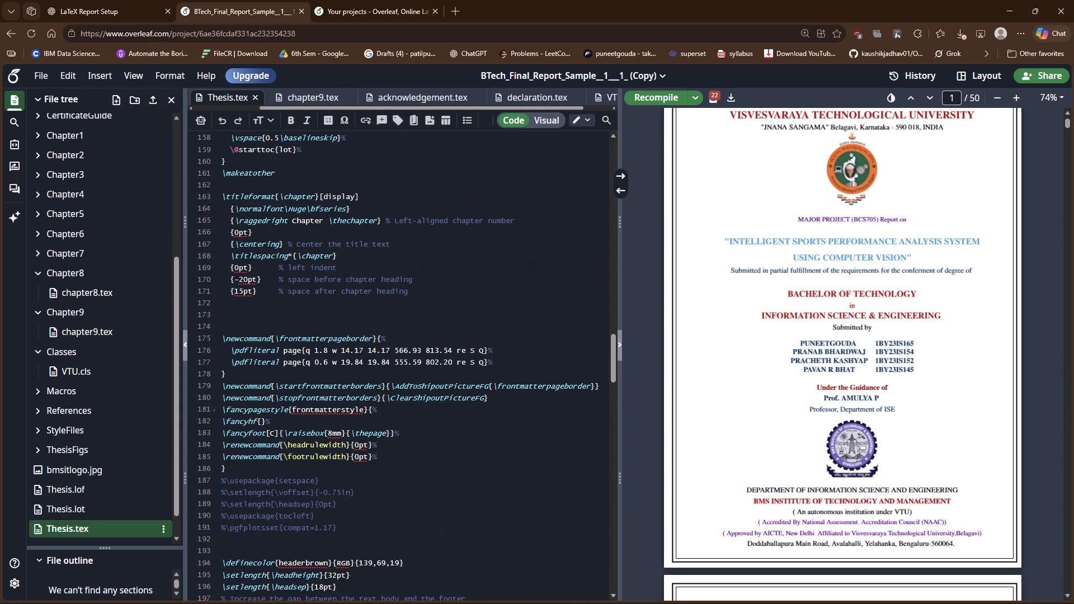
scroll(369, 319, "up", 1)
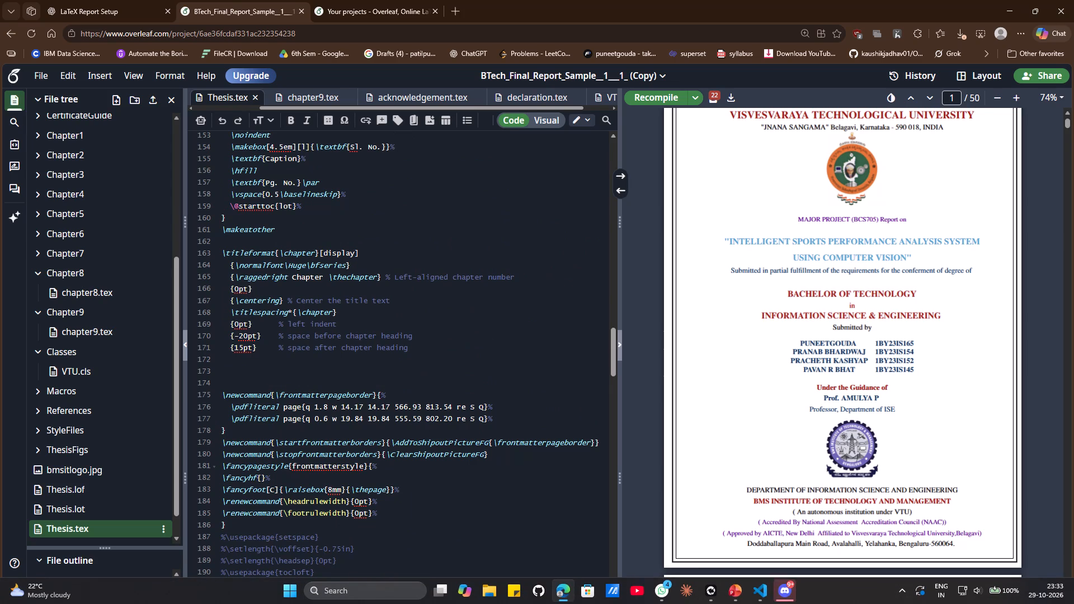
scroll(368, 319, "up", 1)
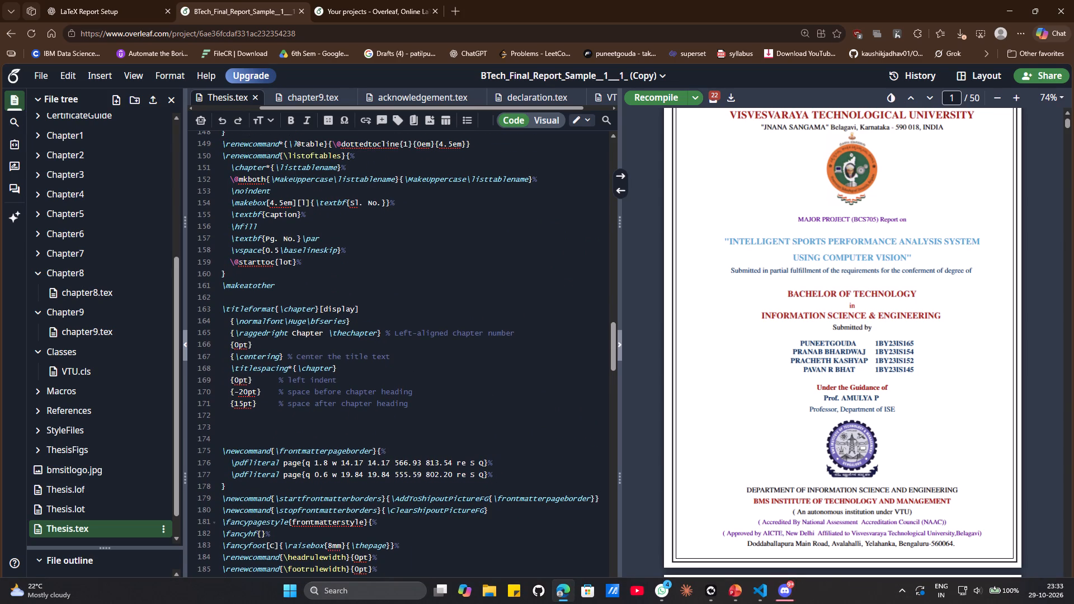
scroll(368, 319, "up", 2)
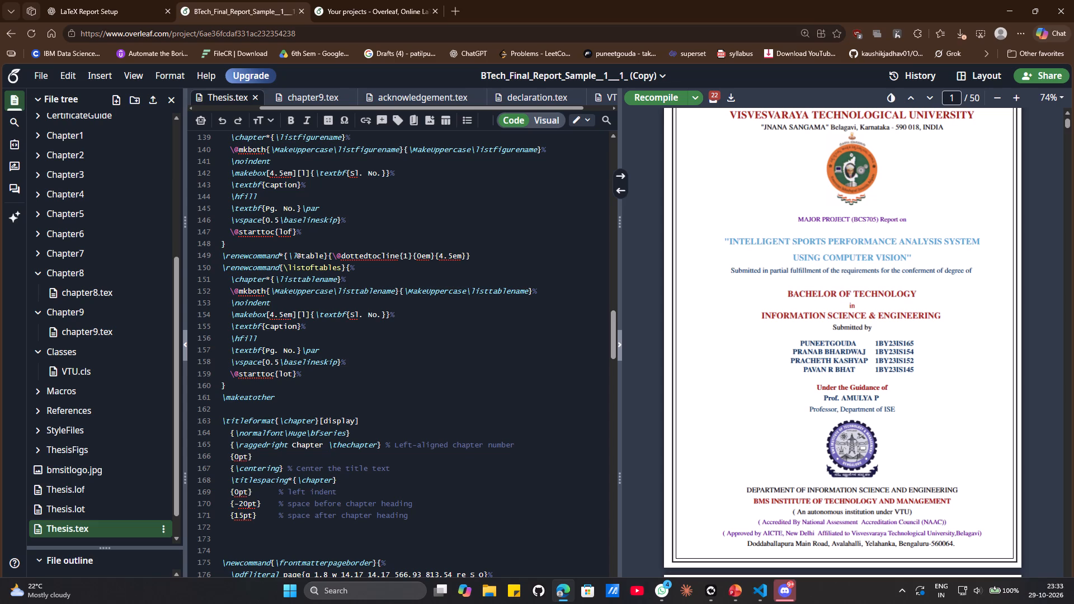
double_click(326, 271)
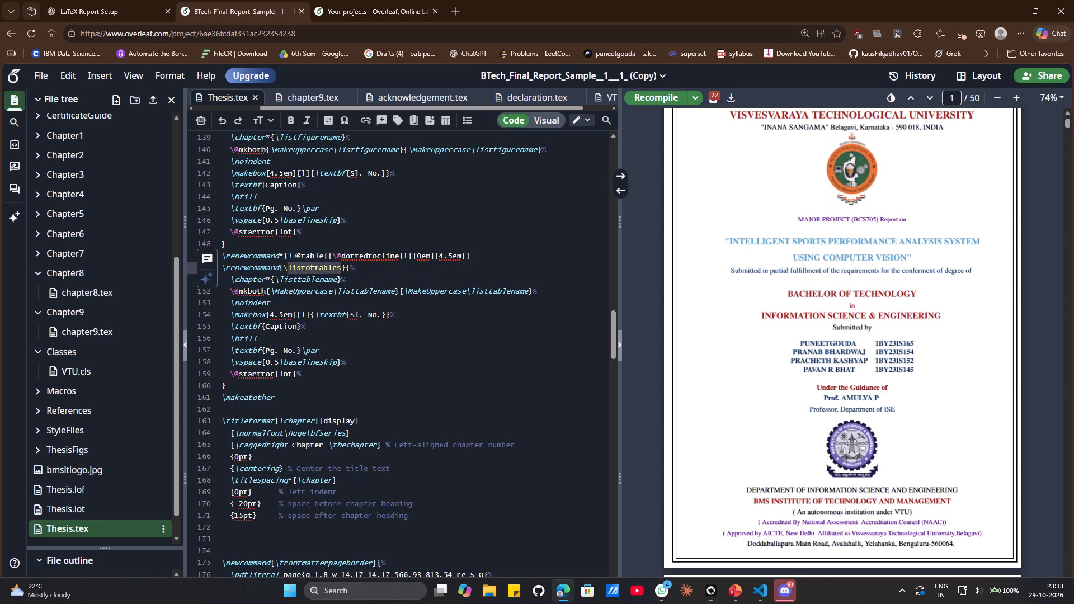
left_click(621, 173)
scroll(786, 324, "down", 2)
scroll(786, 324, "up", 1)
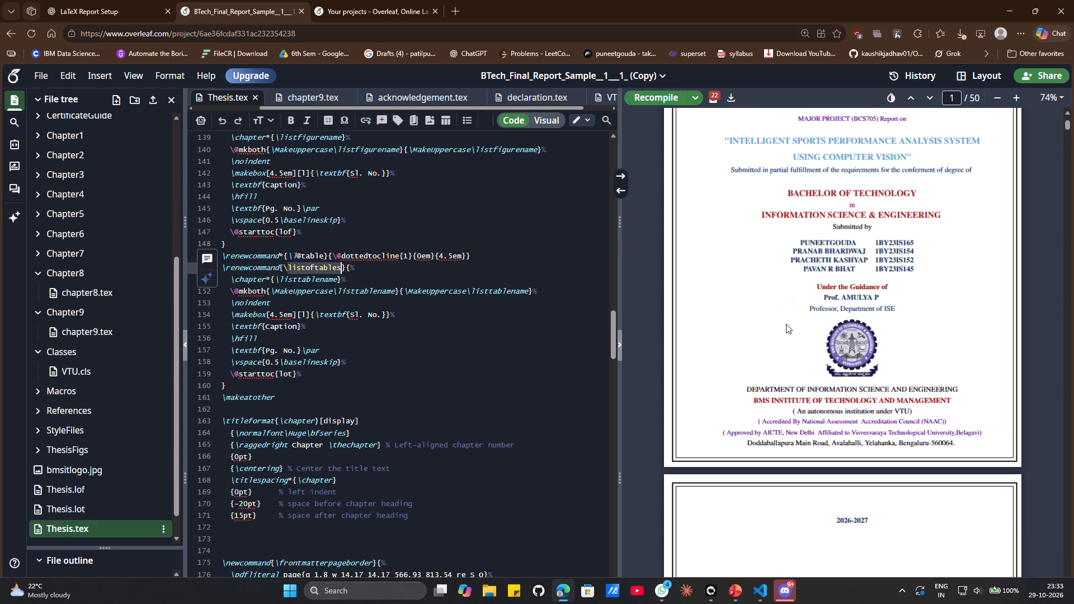
Examine the package list and title page definitions at the start of Thesis.tex, down again to the front matter border and header settings.
scroll(455, 391, "up", 3)
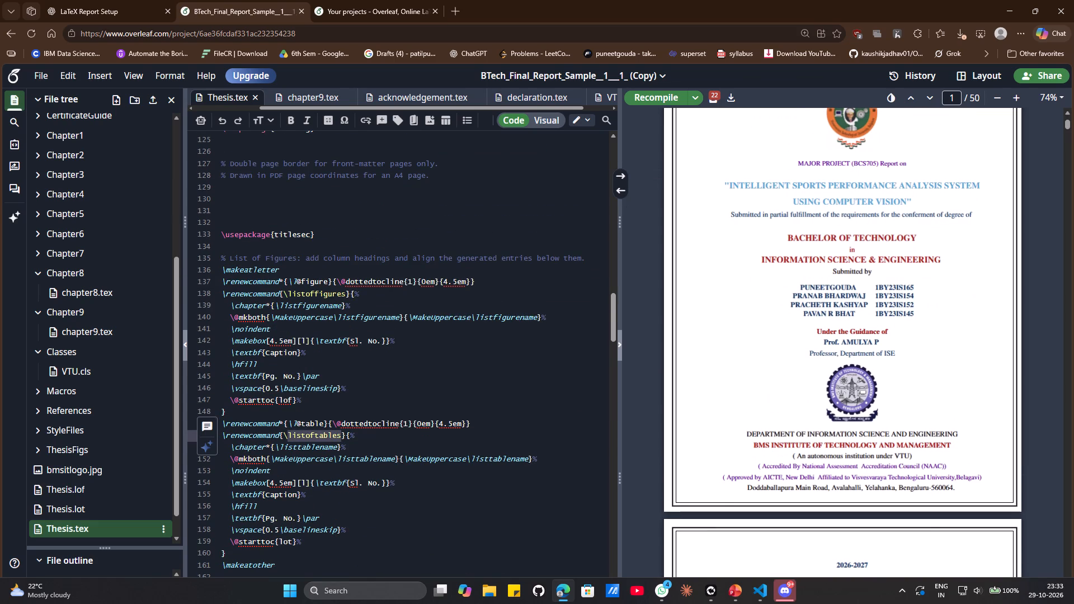
scroll(458, 388, "up", 16)
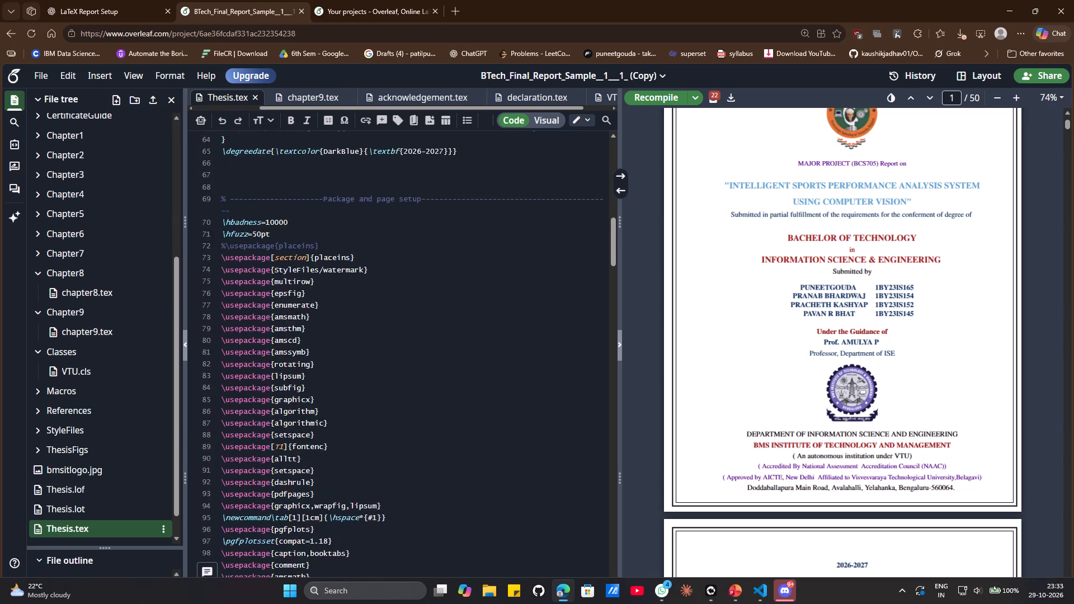
scroll(459, 383, "up", 1)
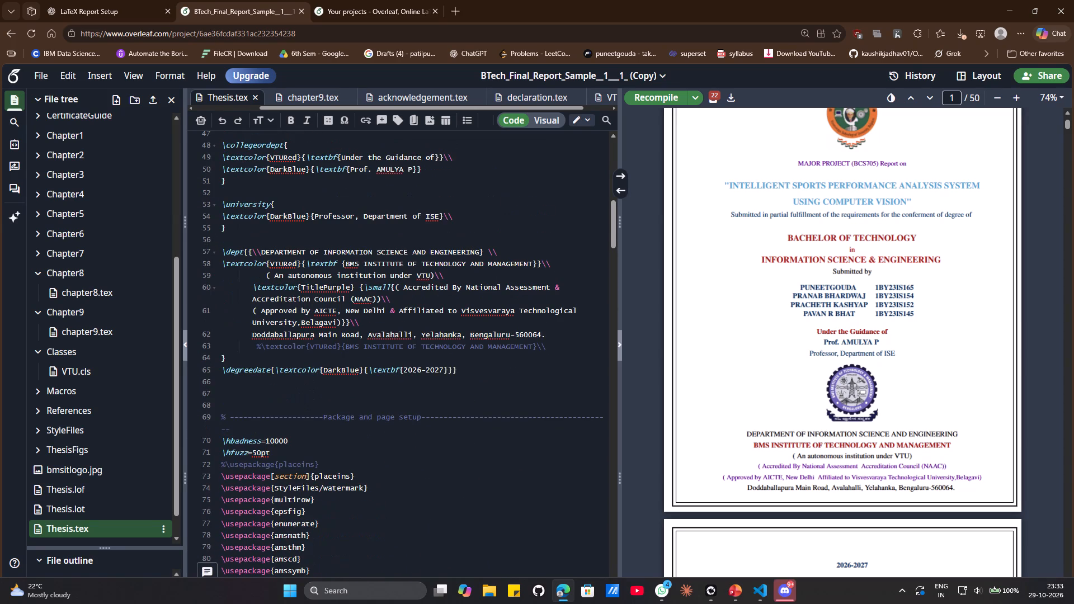
scroll(459, 380, "up", 6)
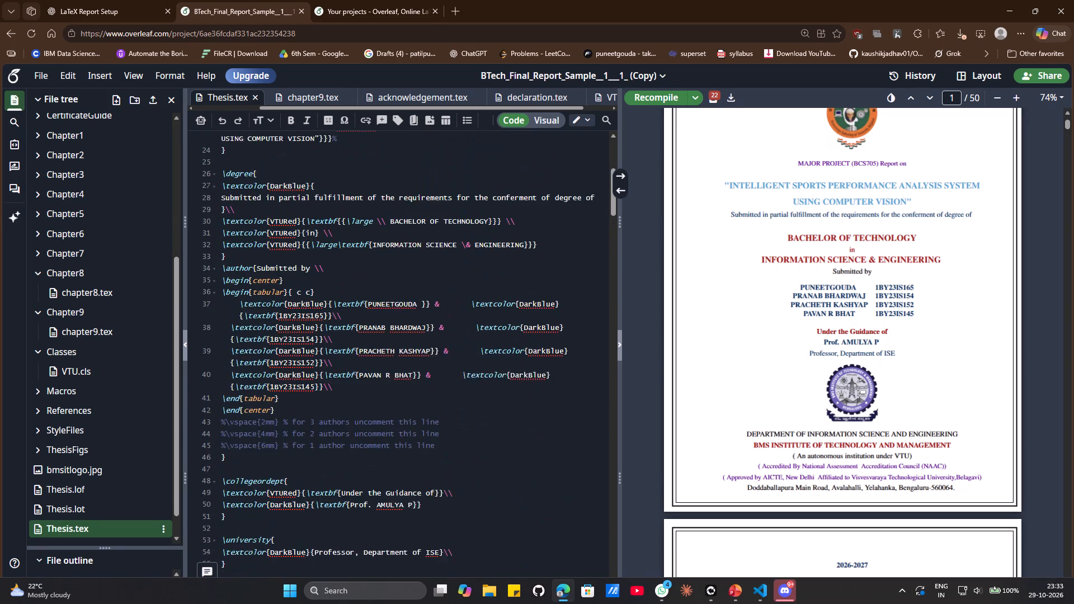
scroll(459, 380, "up", 10)
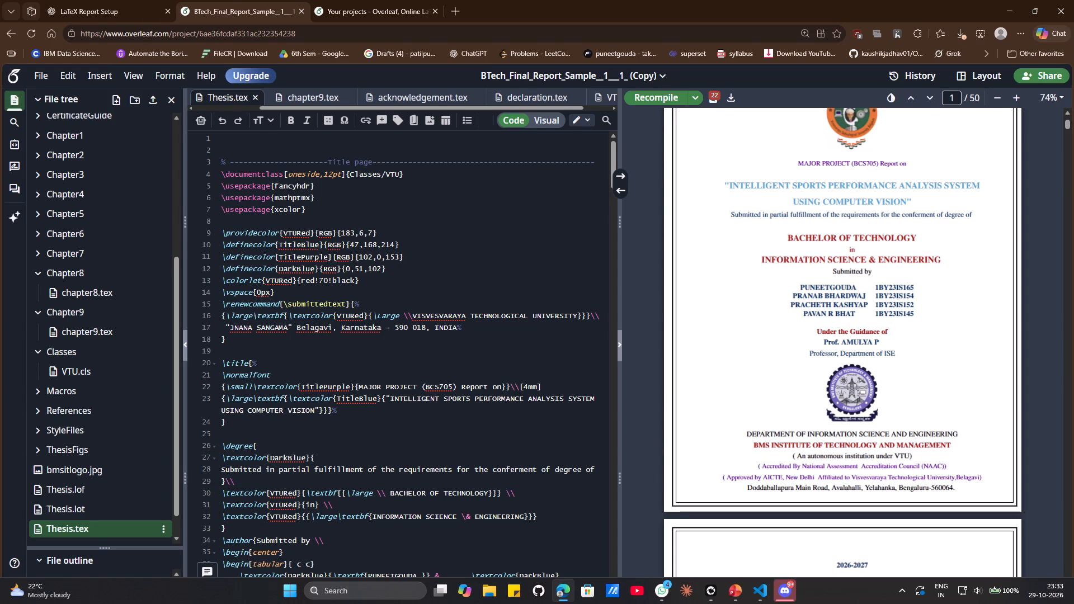
scroll(437, 513, "down", 20)
scroll(437, 513, "down", 6)
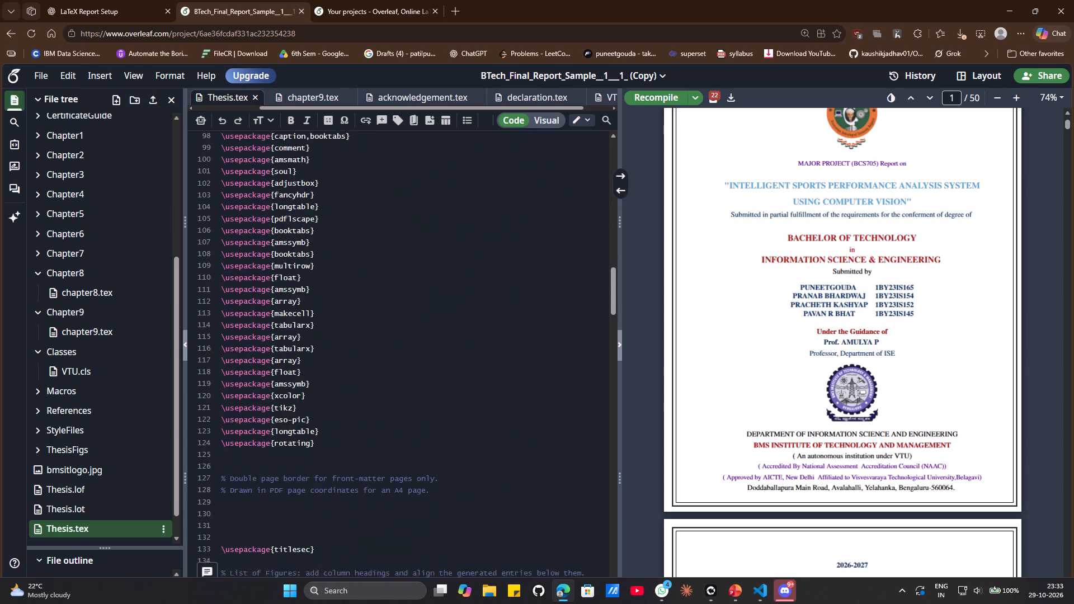
scroll(437, 517, "down", 1)
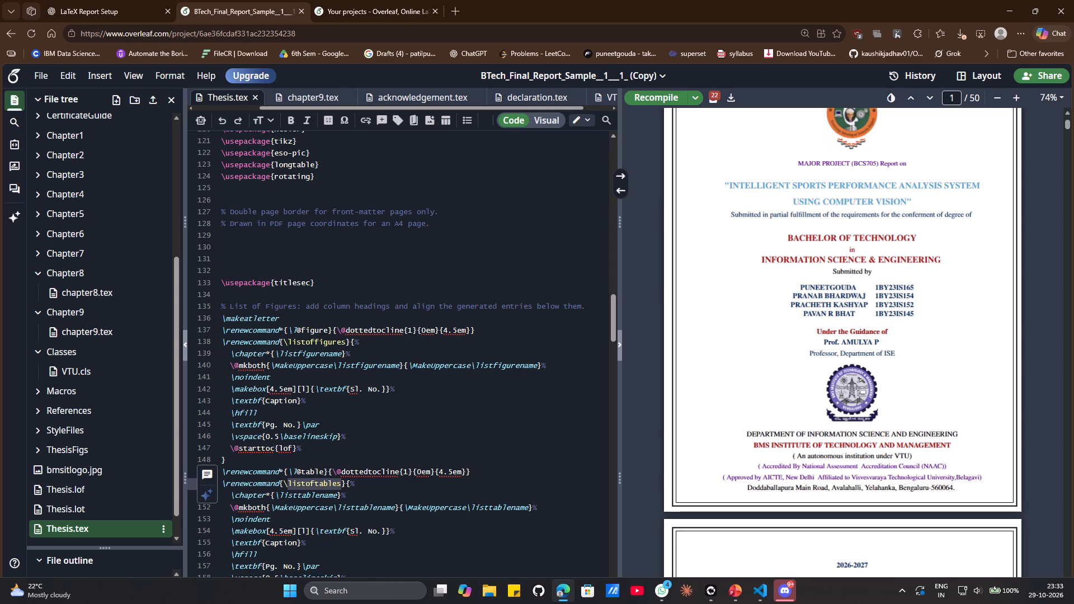
scroll(428, 452, "down", 6)
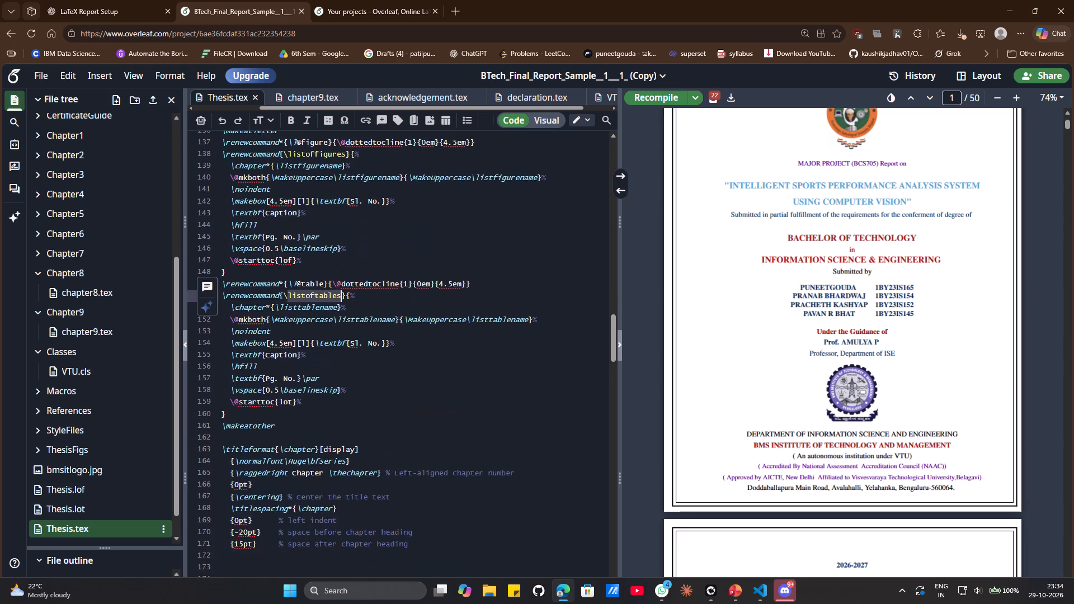
scroll(428, 452, "down", 3)
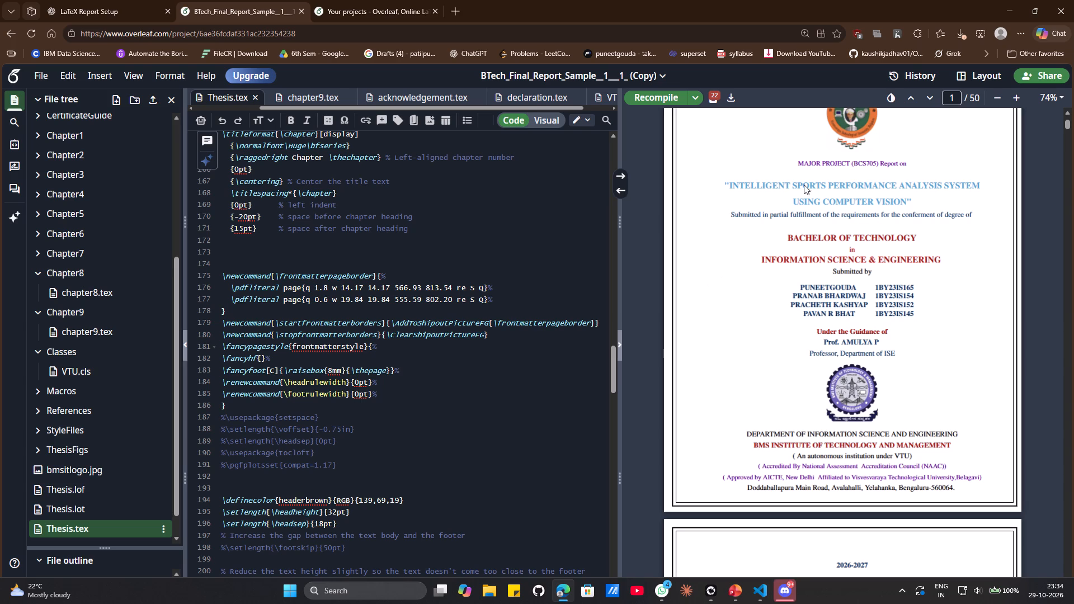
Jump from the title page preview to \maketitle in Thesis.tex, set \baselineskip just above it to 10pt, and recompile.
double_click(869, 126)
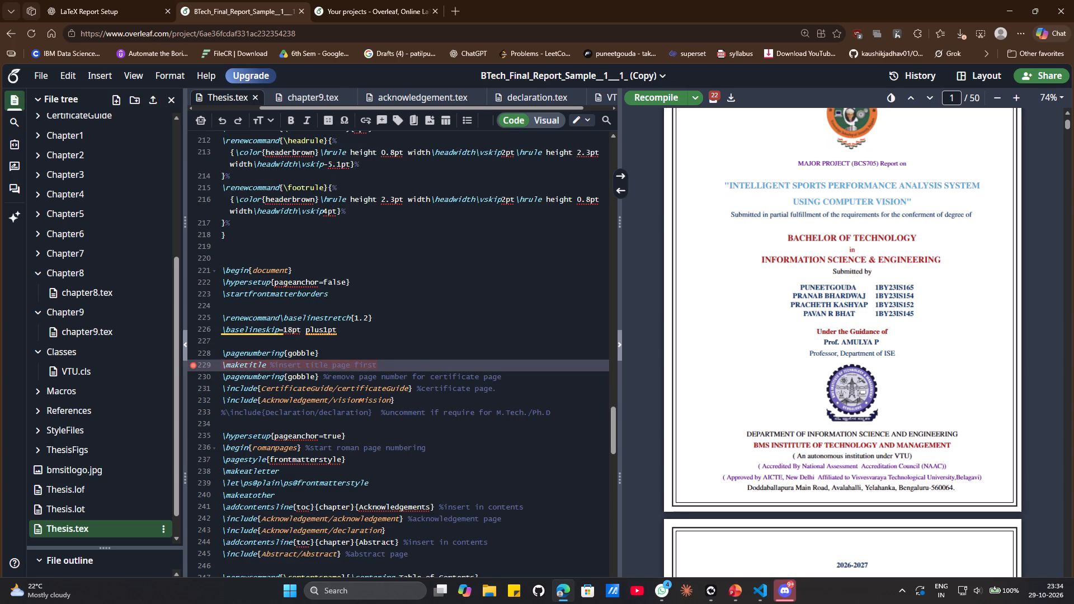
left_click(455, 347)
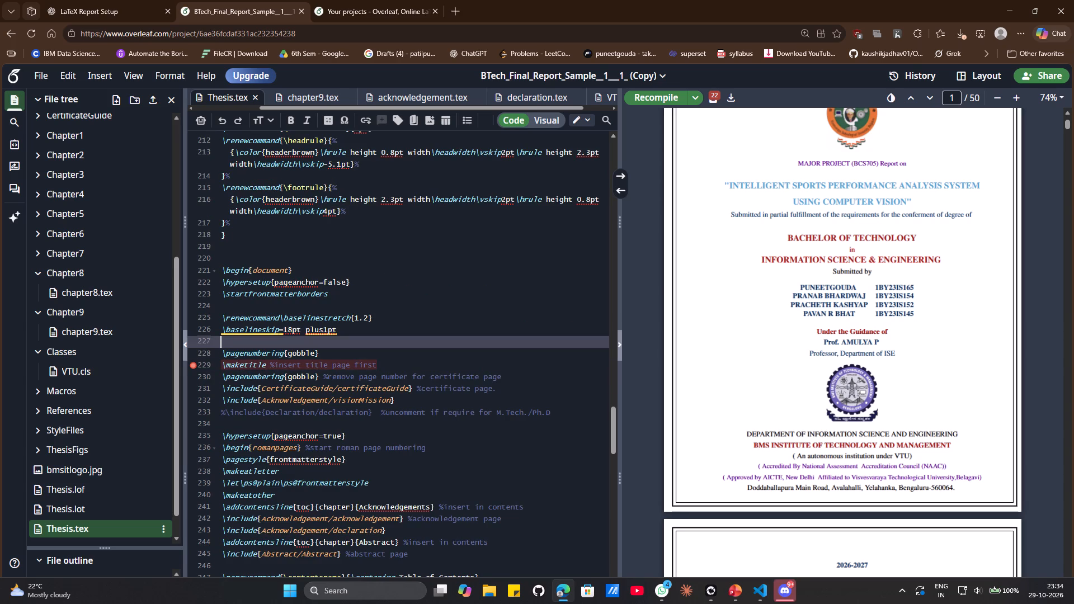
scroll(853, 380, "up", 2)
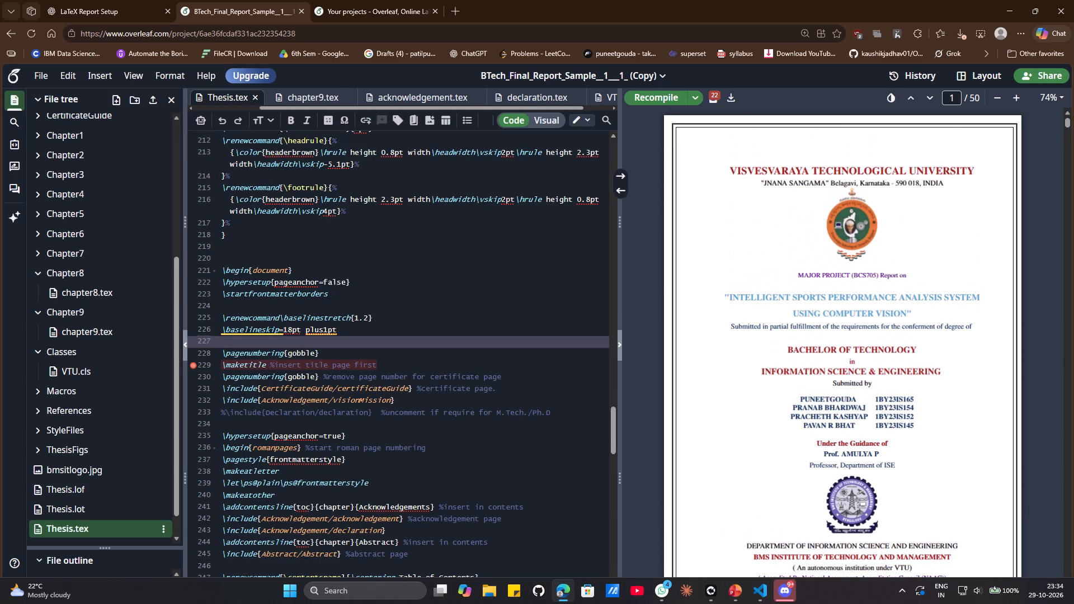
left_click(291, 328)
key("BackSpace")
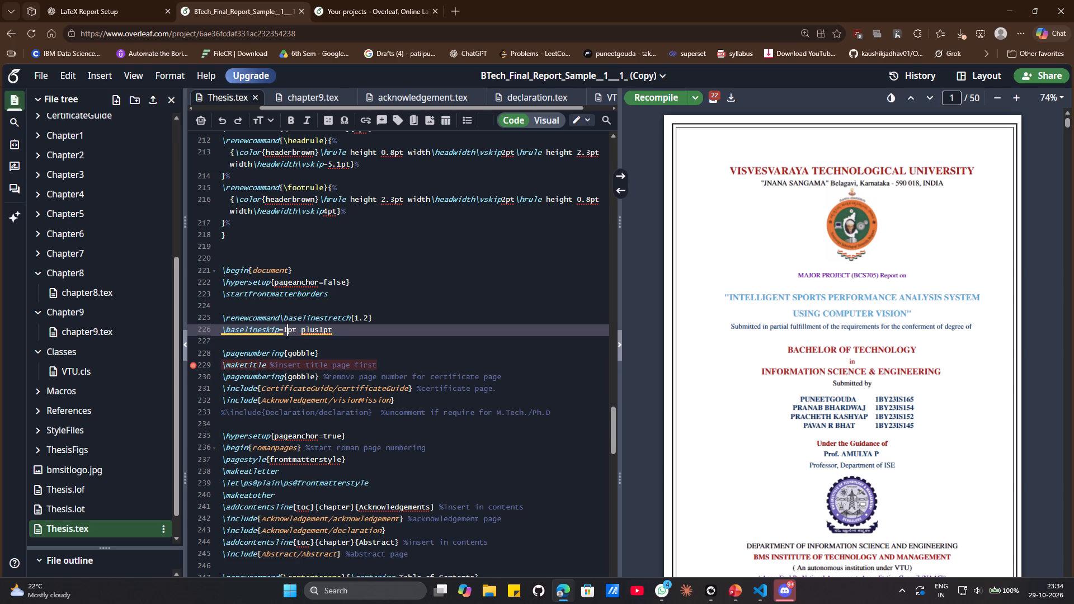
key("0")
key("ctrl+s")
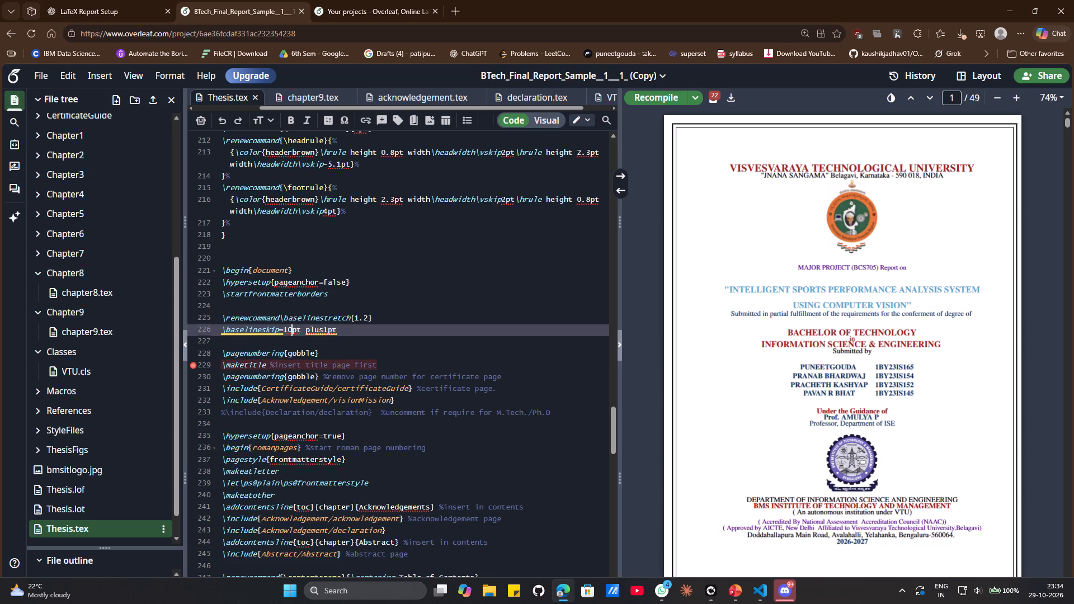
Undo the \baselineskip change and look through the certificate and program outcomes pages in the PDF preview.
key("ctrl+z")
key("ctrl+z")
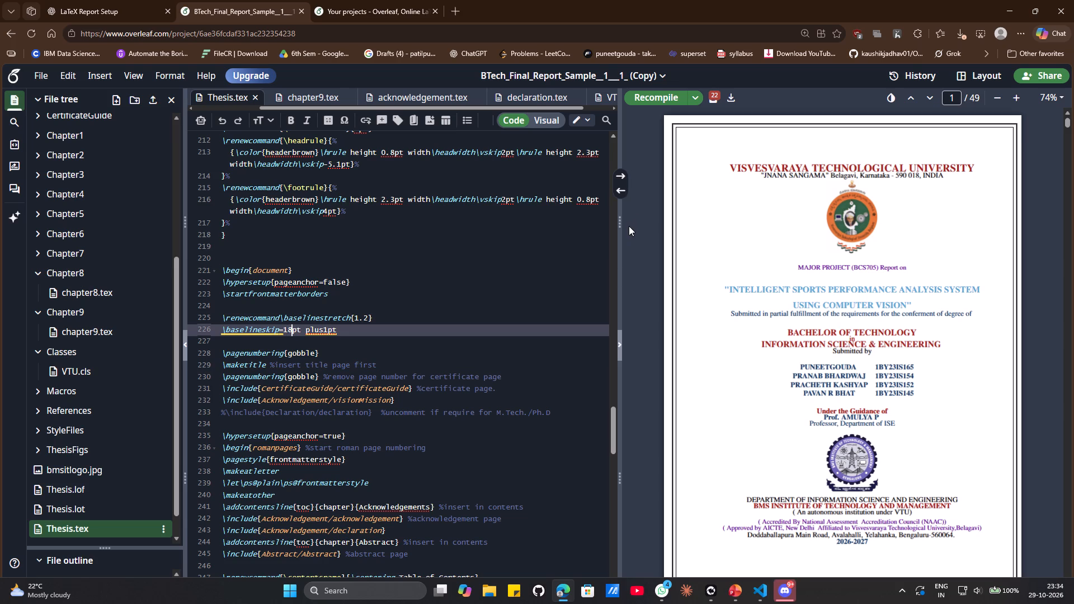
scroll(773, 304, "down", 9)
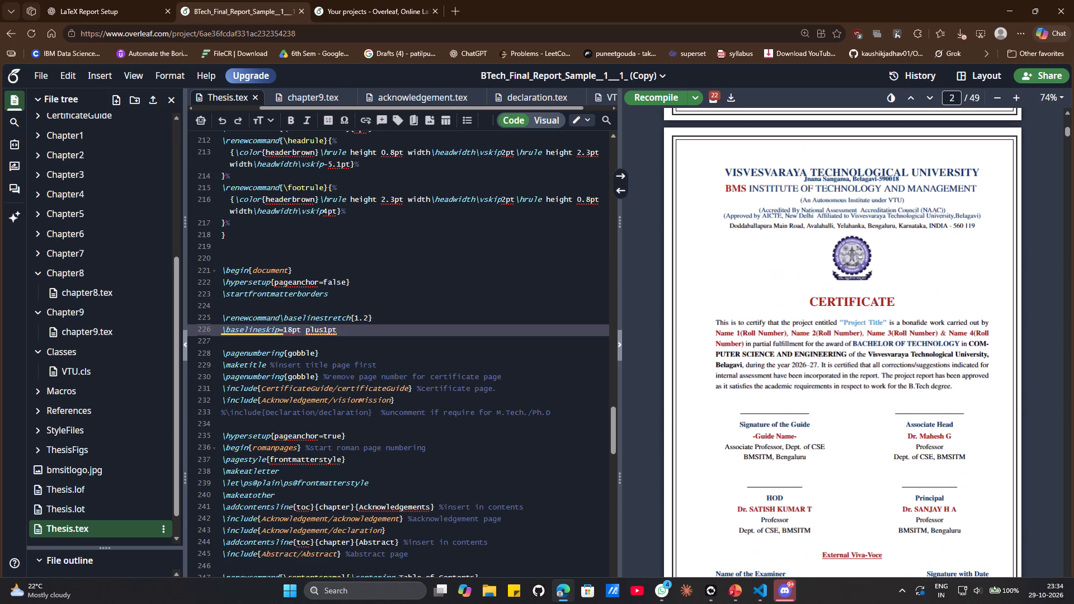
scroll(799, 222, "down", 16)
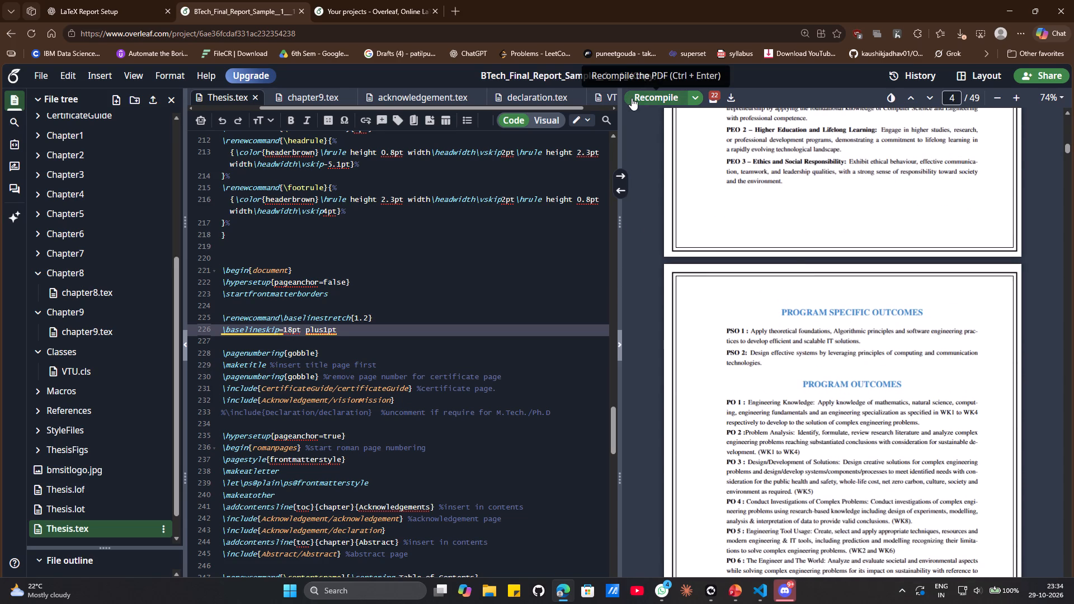
Recompile the report and read down Thesis.tex from the front matter to the chapter, reference and appendix includes.
key("ctrl+s")
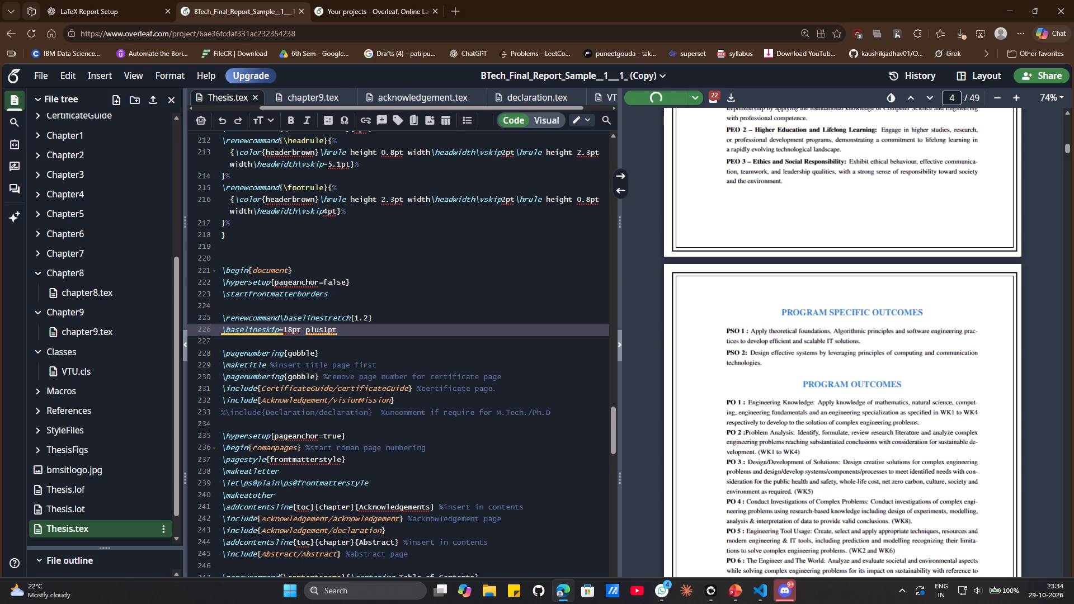
scroll(487, 330, "down", 4)
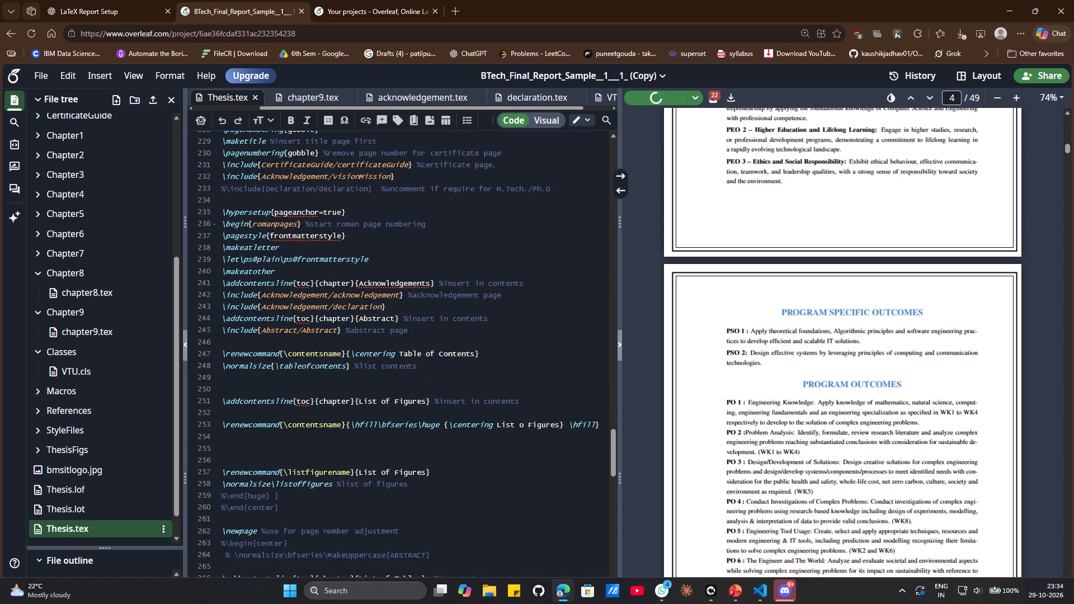
scroll(484, 325, "down", 15)
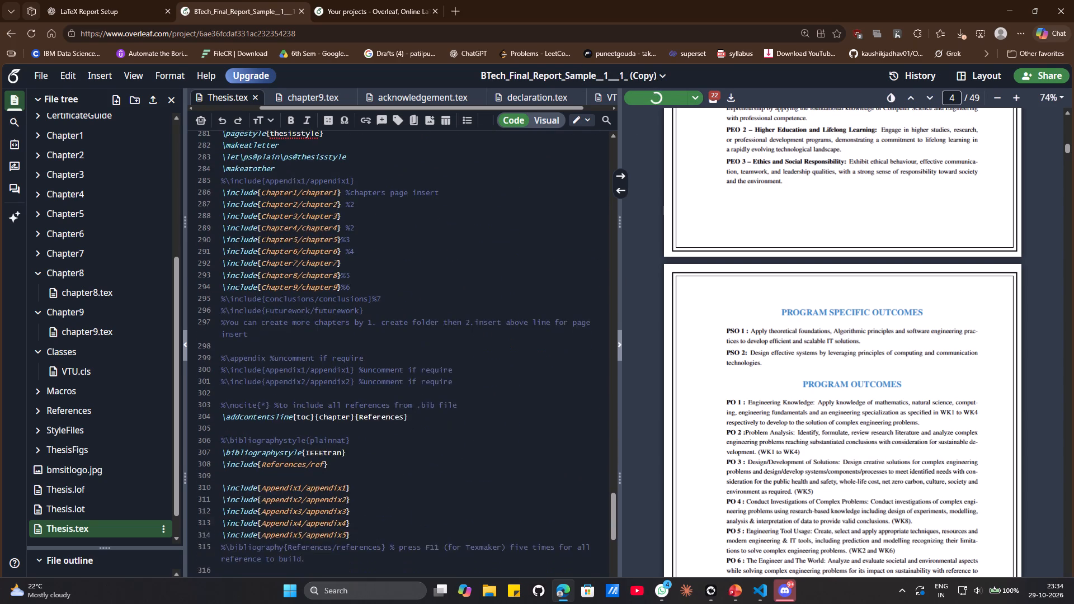
scroll(481, 314, "down", 2)
scroll(481, 314, "up", 20)
scroll(481, 314, "up", 1)
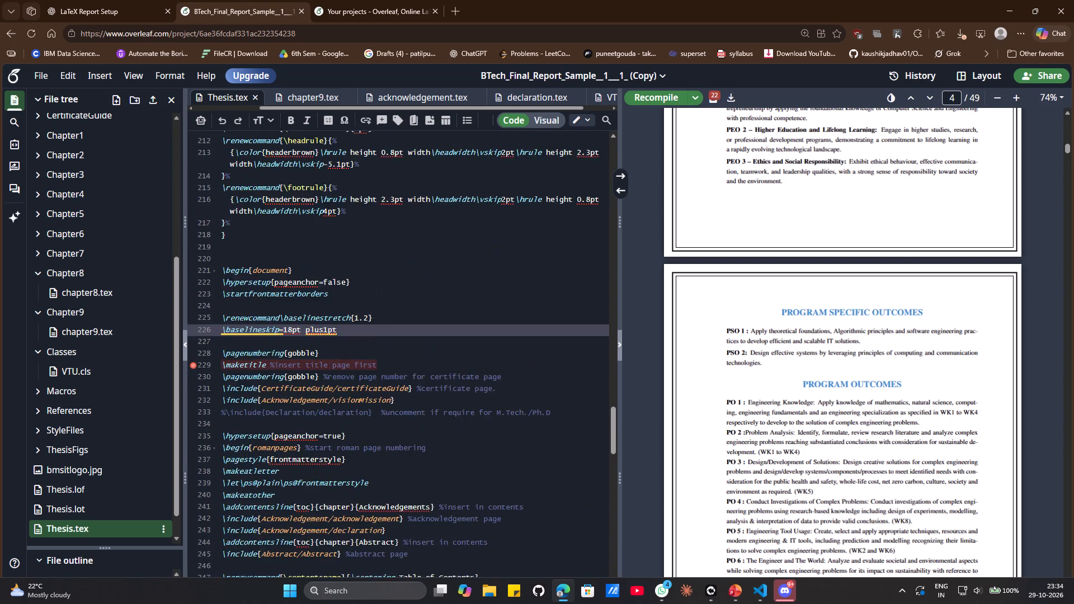
Capture and copy a screenshot of the title page code at the start of Thesis.tex, from \documentclass to the \author block.
scroll(481, 314, "up", 3)
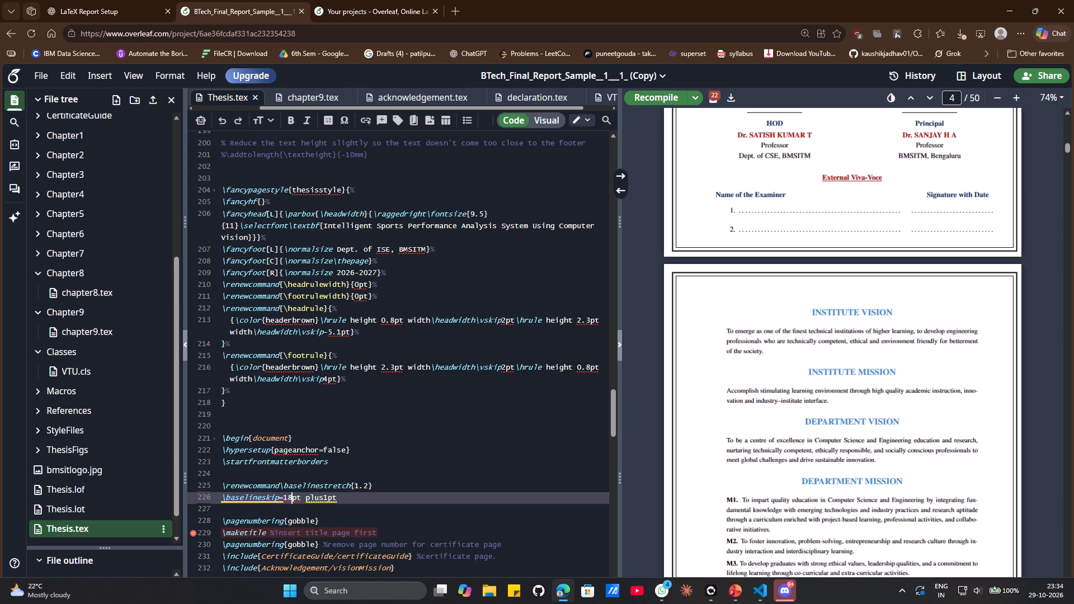
scroll(481, 314, "up", 2)
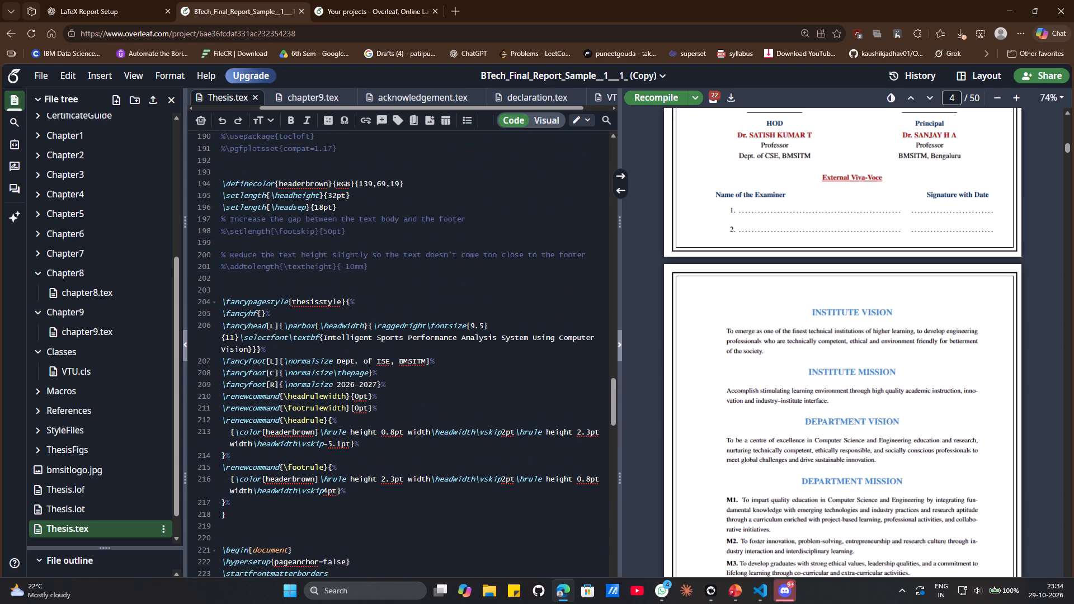
scroll(548, 333, "up", 16)
scroll(543, 320, "up", 18)
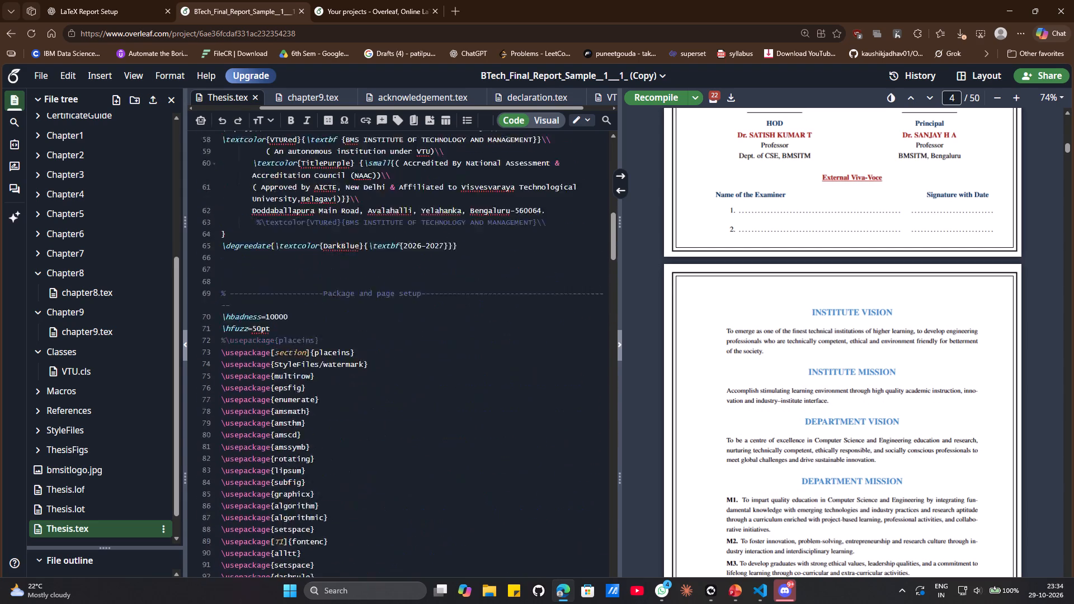
scroll(543, 320, "up", 20)
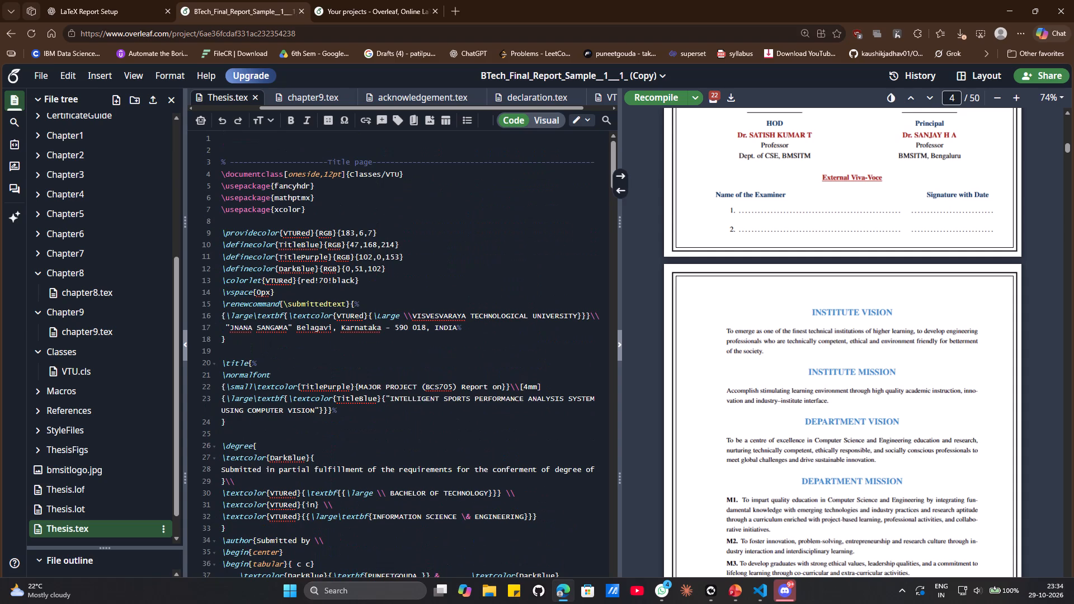
key("ctrl+shift+s")
left_click_drag(227, 165, 572, 501)
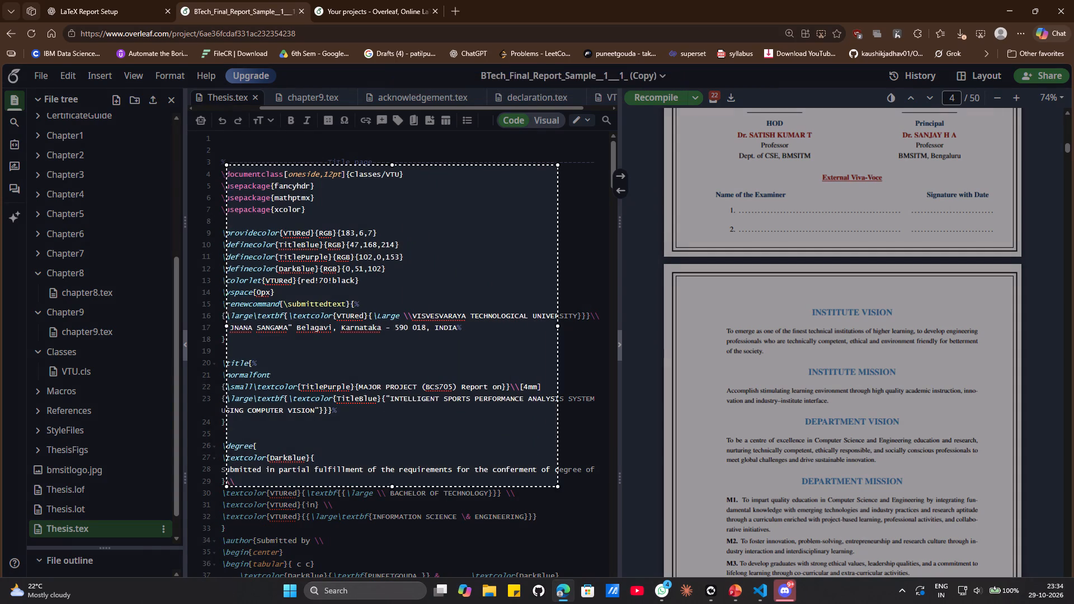
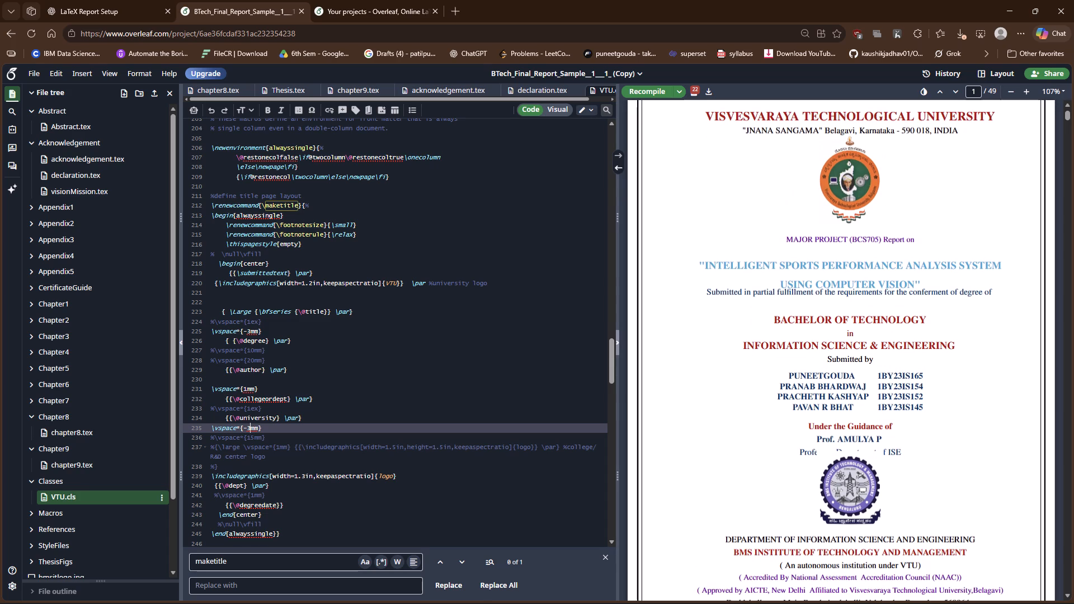
Set the \vspace* values on lines 235 and 225 of VTU.cls to -2mm and save to recompile.
key("BackSpace")
key("2")
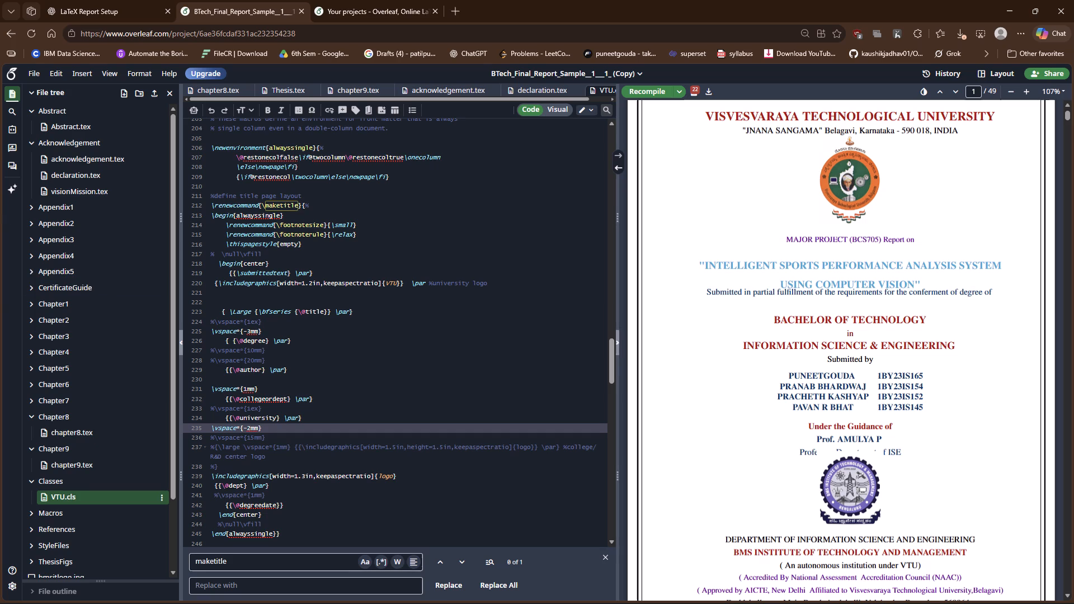
left_click(251, 331)
key("BackSpace")
key("2")
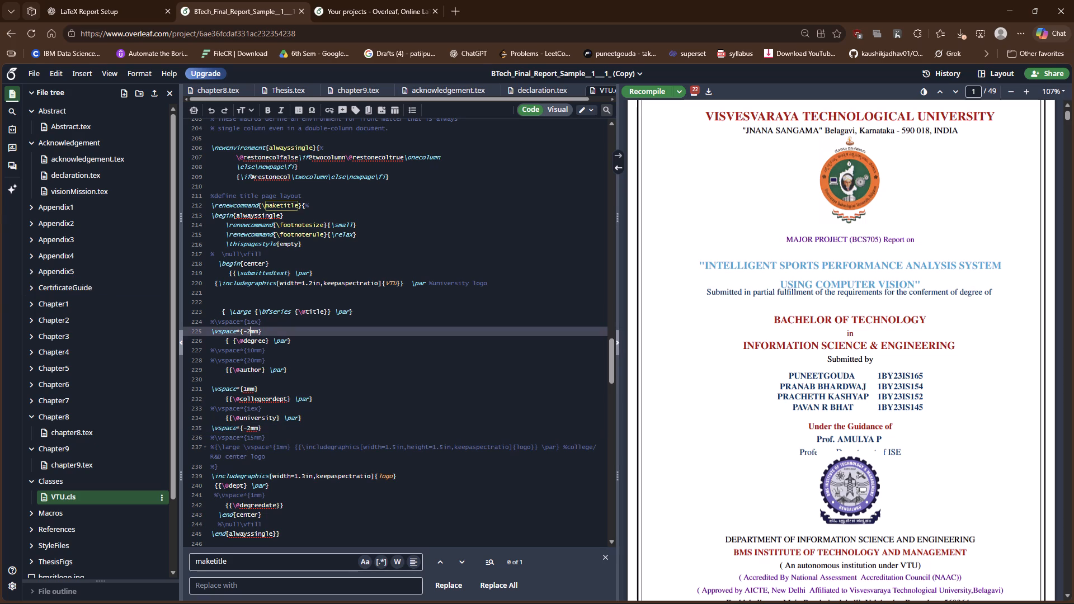
key("ctrl+s")
scroll(988, 277, "down", 1, "ctrl")
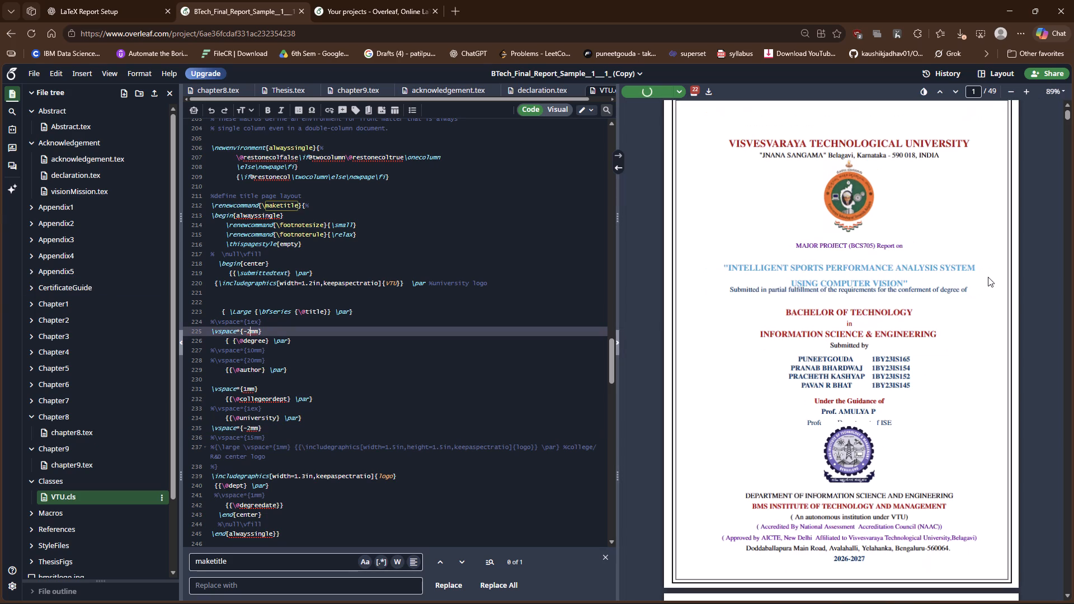
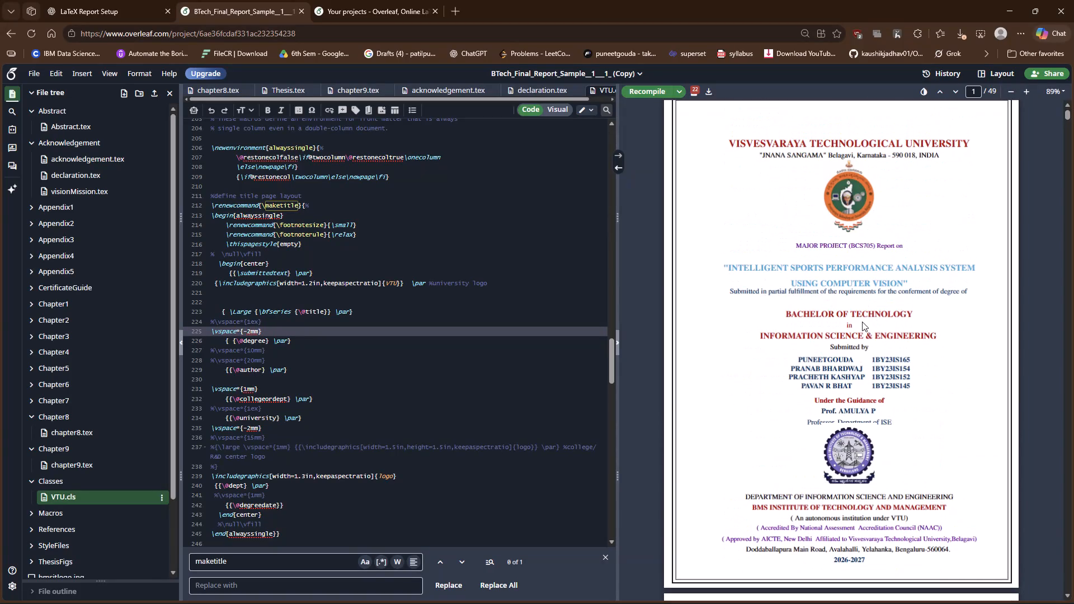
Check the recompiled title page's spacing down to the year, and the start of the certificate page that follows.
scroll(870, 315, "up", 3)
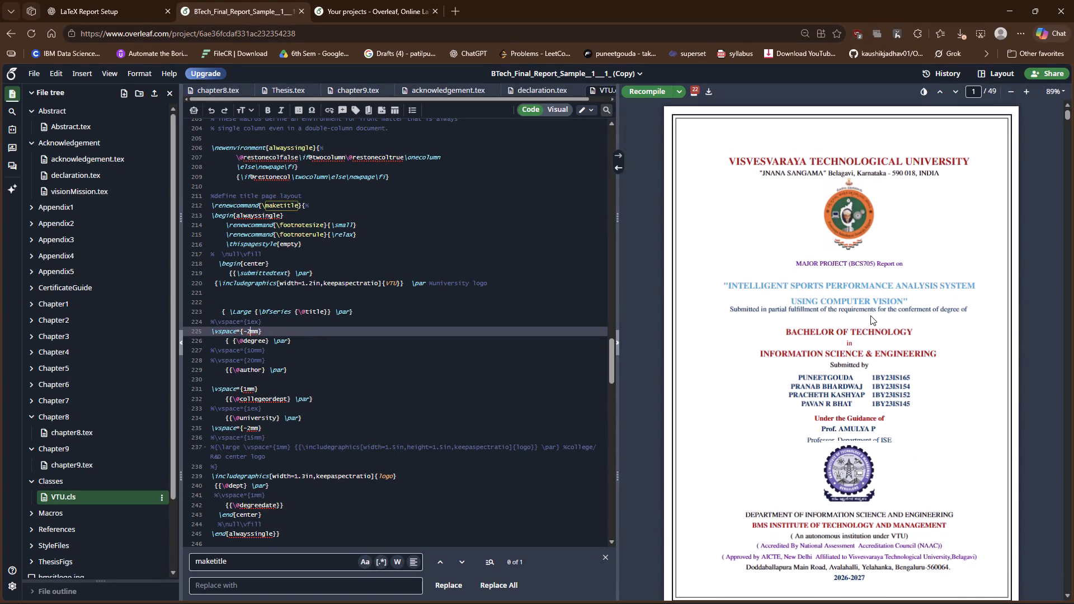
scroll(870, 315, "down", 2)
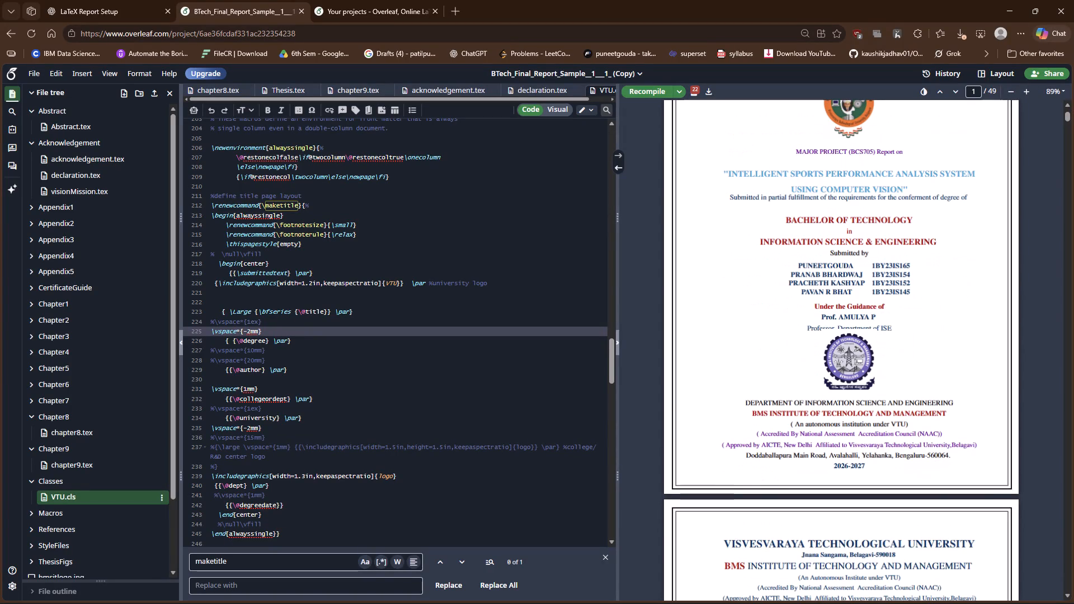
scroll(875, 302, "down", 4)
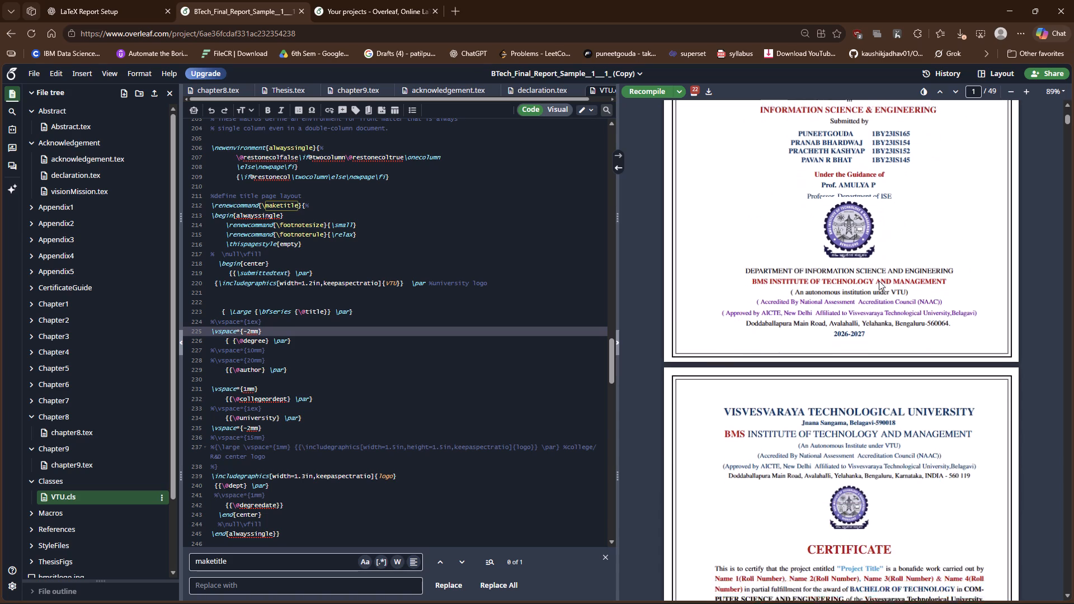
scroll(878, 279, "down", 1)
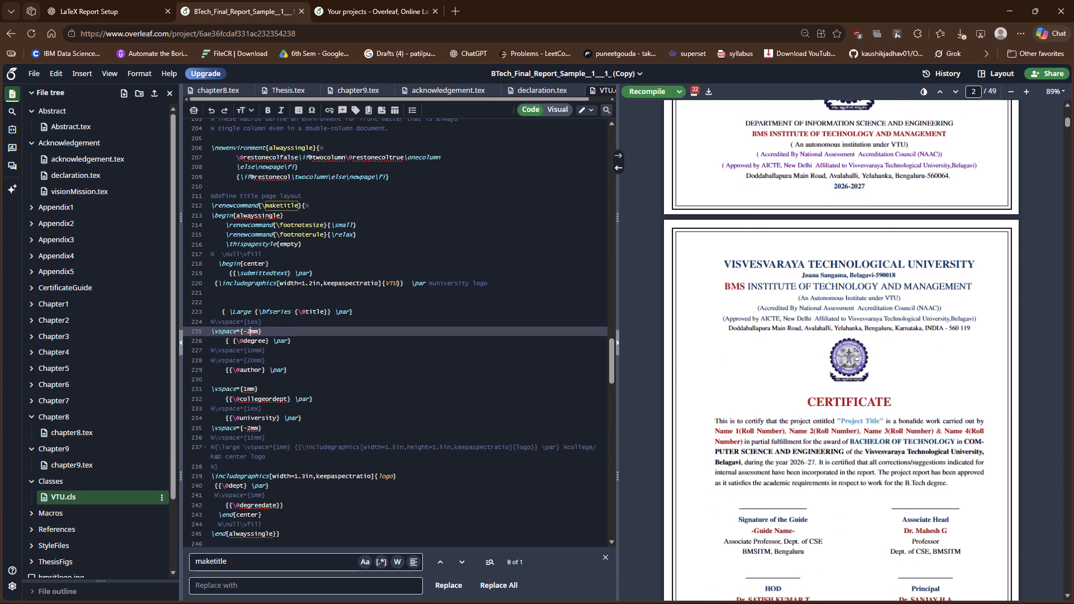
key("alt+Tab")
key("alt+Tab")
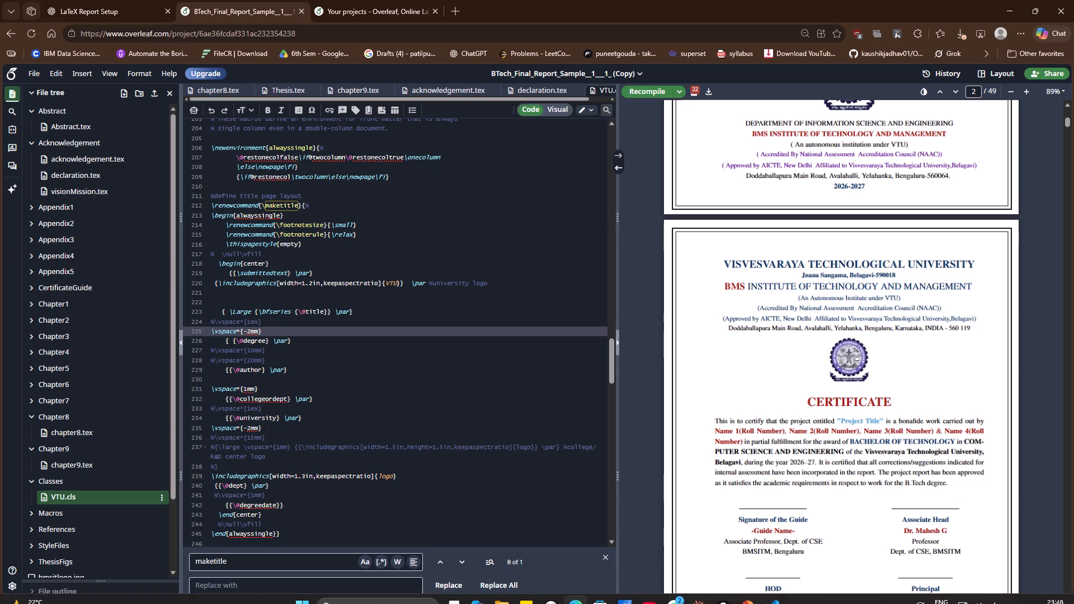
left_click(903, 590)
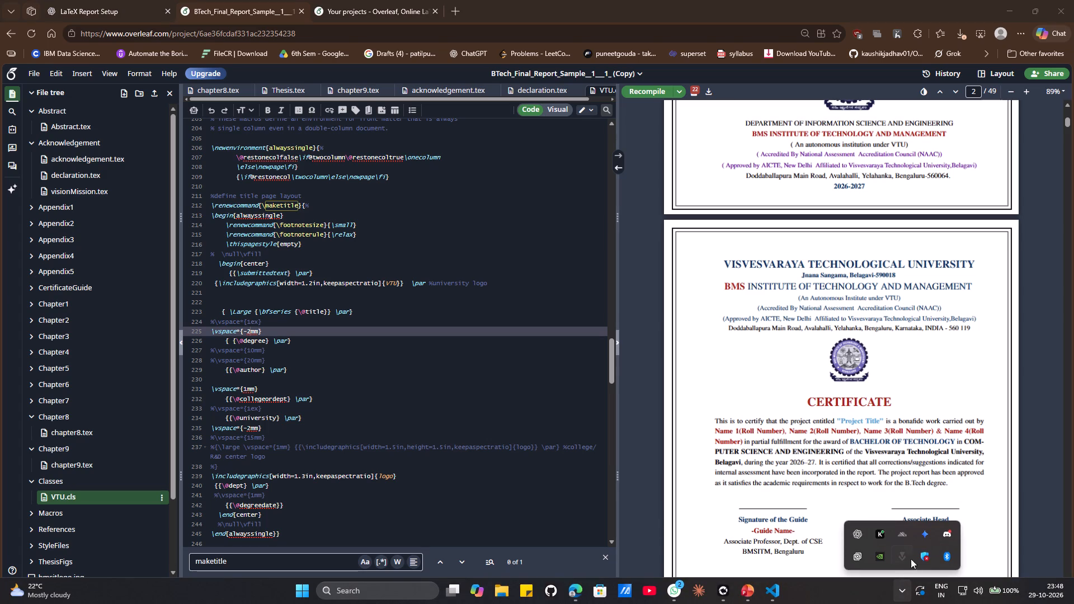